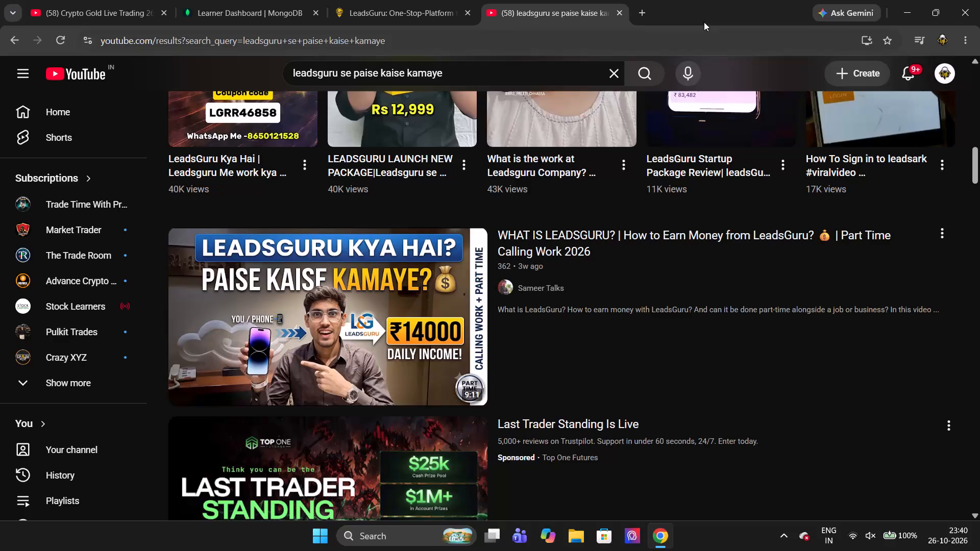
# Search Google for tradingview in a new tab and open the TradingView Charts result.
pyautogui.click(647, 13)
pyautogui.click(456, 230)
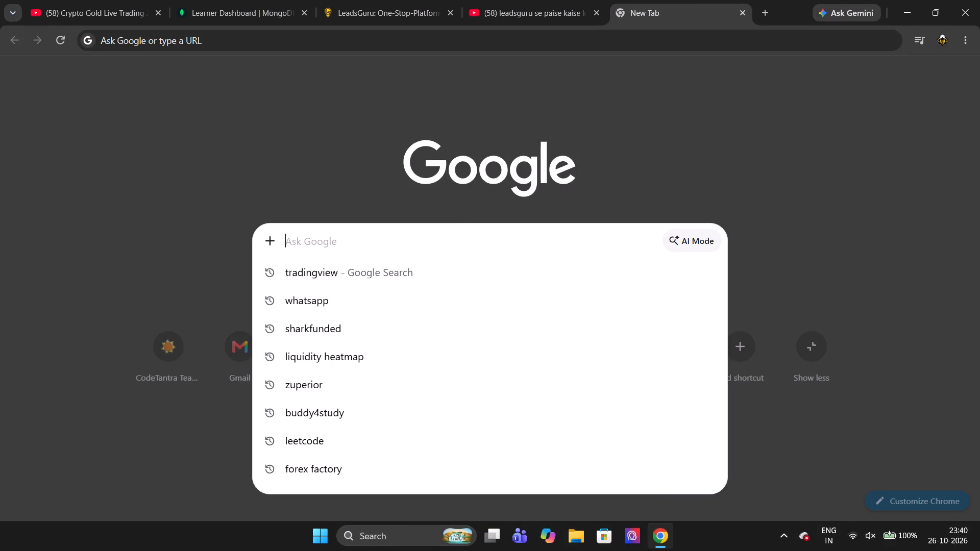
pyautogui.write('trading')
pyautogui.press('Return')
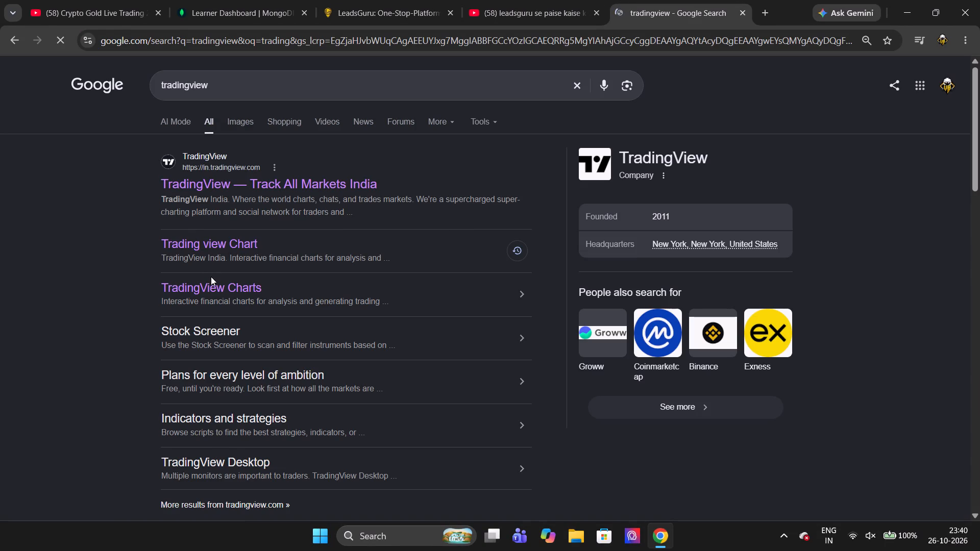
pyautogui.moveTo(211, 277); pyautogui.dragTo(211, 283)
pyautogui.click(211, 283)
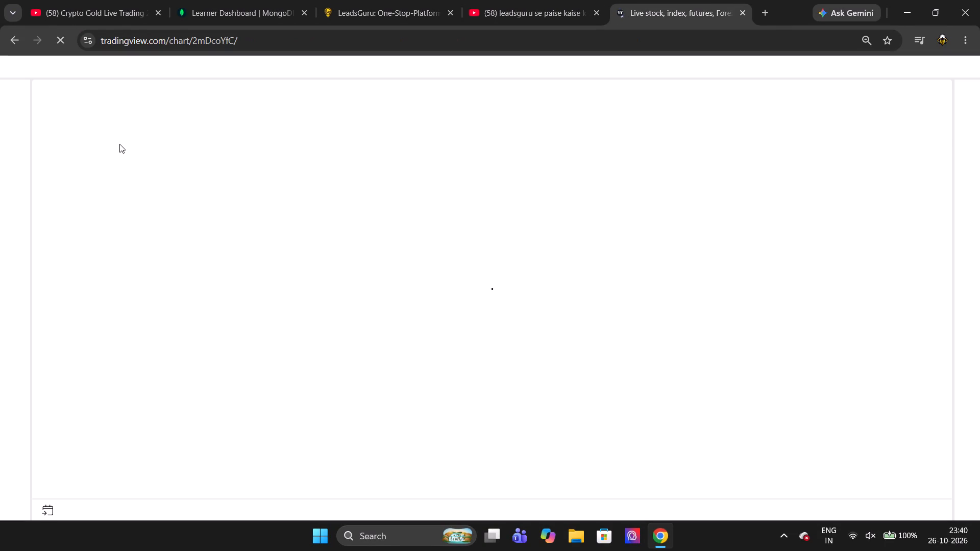
# Remove all 12 drawings from the XAUUSD chart.
pyautogui.scroll(-2, 264, 256)
pyautogui.scroll(1, 264, 256)
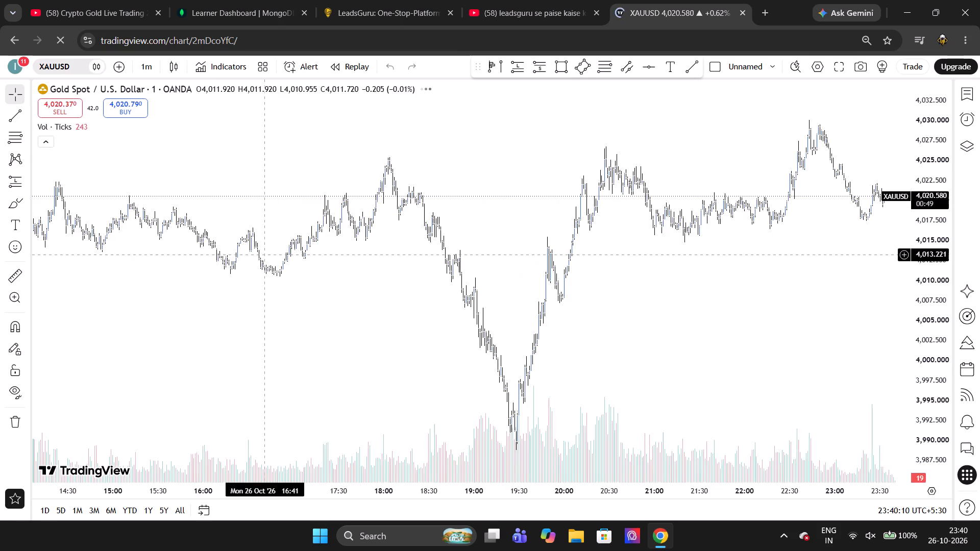
pyautogui.scroll(2, 264, 256)
pyautogui.rightClick(401, 369)
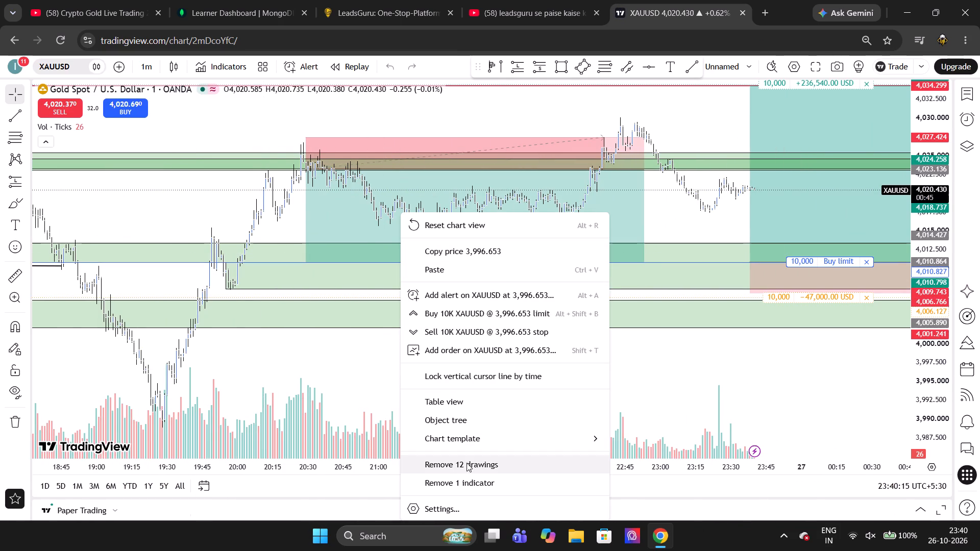
pyautogui.click(467, 463)
# Cancel the pending XAUUSD buy limit order for 10,000 units at 4,010.827.
pyautogui.hscroll(-2, 468, 388)
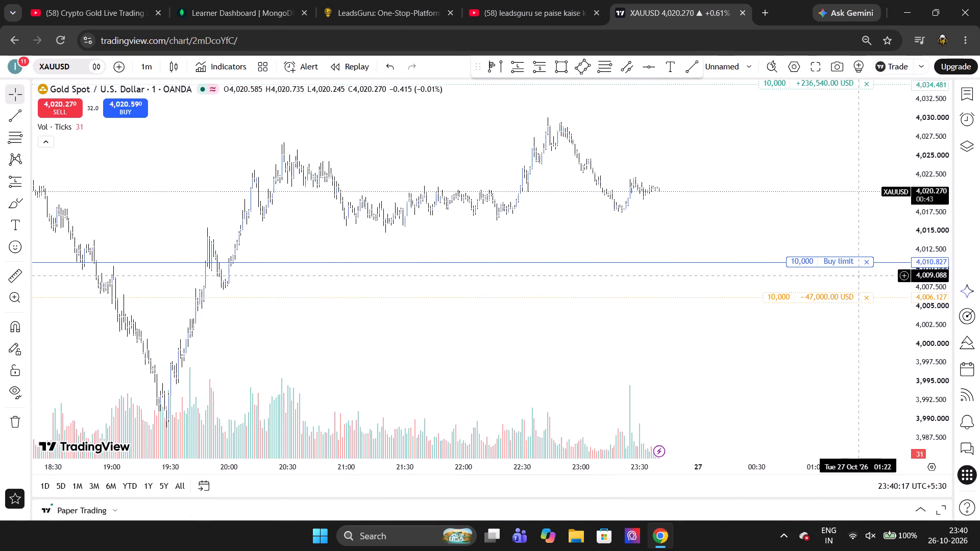
pyautogui.click(867, 262)
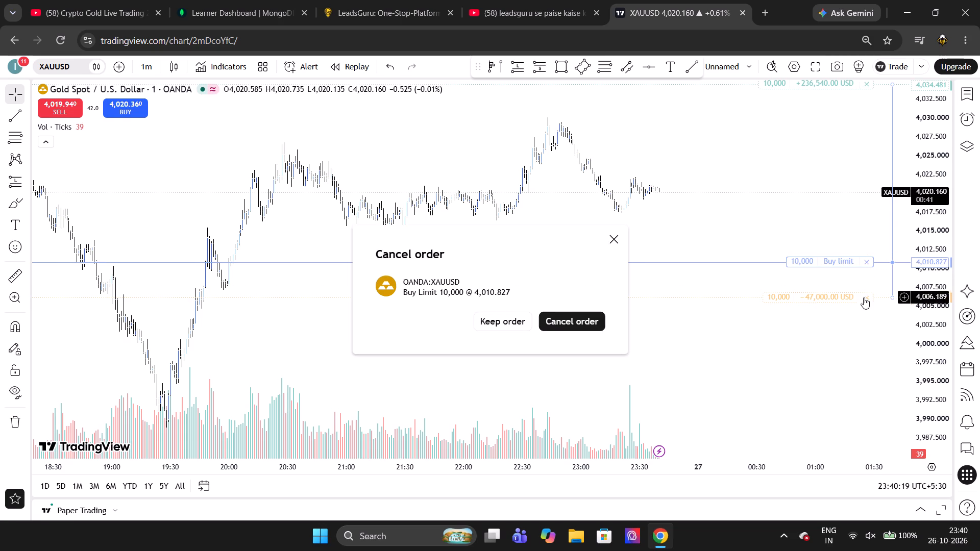
pyautogui.click(559, 329)
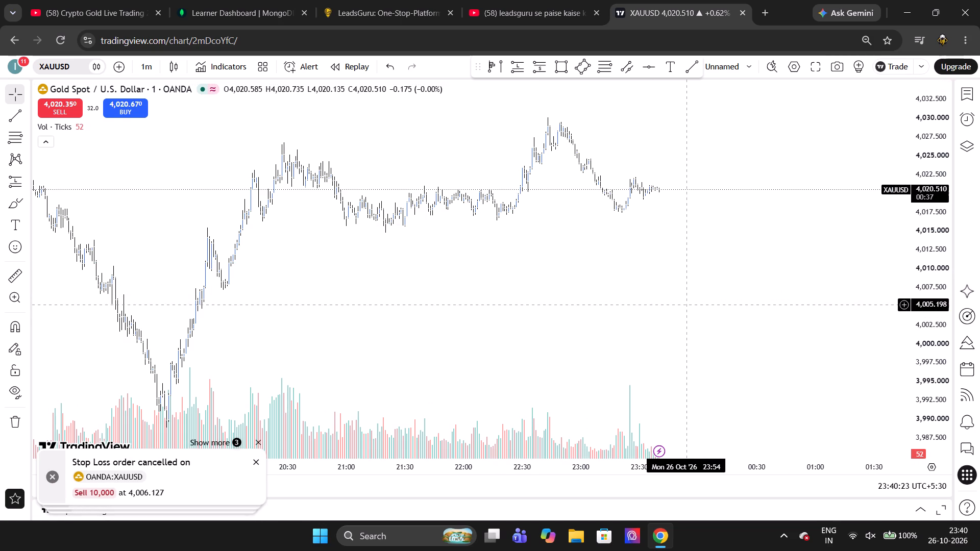
# Switch the XAUUSD chart to the 1-day timeframe.
pyautogui.write('1d')
pyautogui.press('Return')
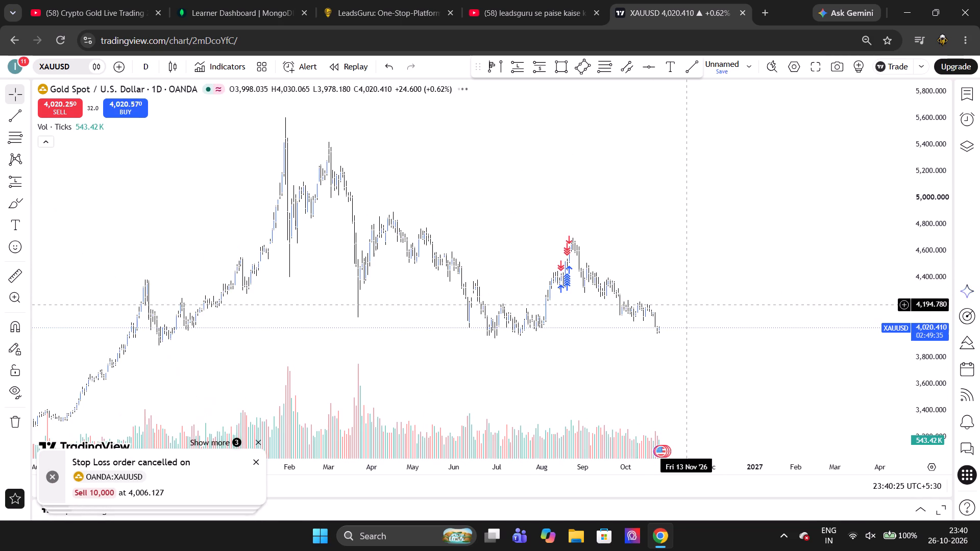
# Mark the 23 October daily candle's high and low with horizontal lines at 4,034.099 and 3,976.185.
pyautogui.hscroll(1, 582, 271)
pyautogui.scroll(2, 582, 271)
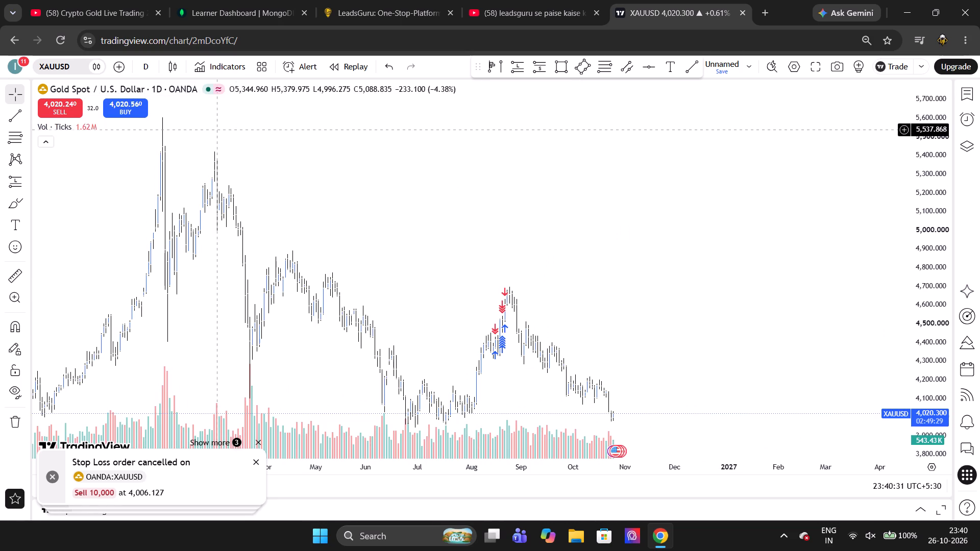
pyautogui.click(87, 108)
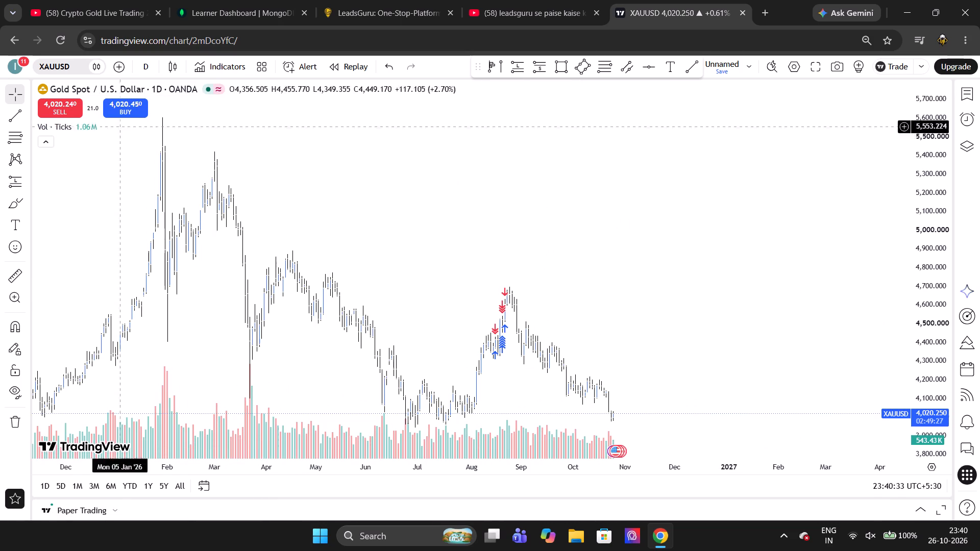
pyautogui.scroll(15, 524, 296)
pyautogui.scroll(-5, 524, 296)
pyautogui.scroll(1, 524, 296)
pyautogui.scroll(-1, 524, 296)
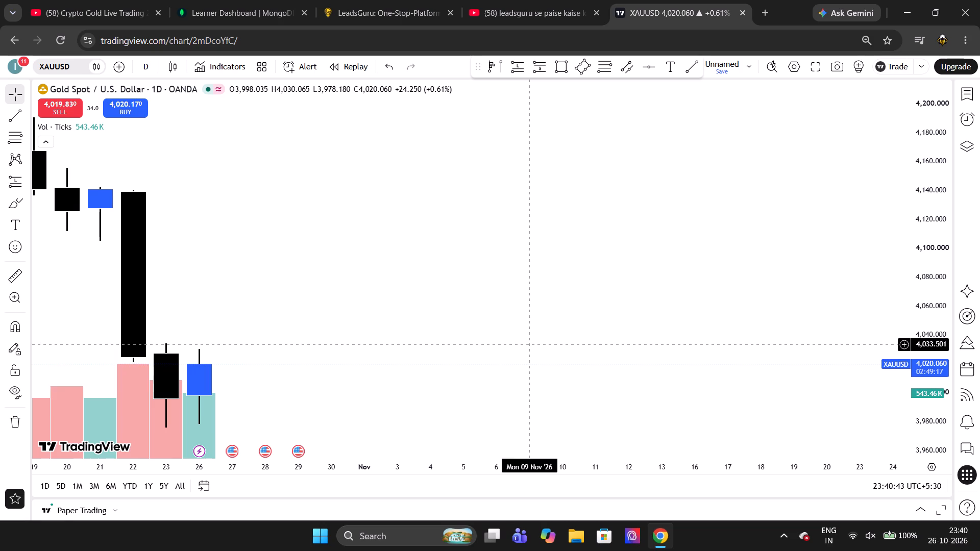
pyautogui.hscroll(1, 532, 344)
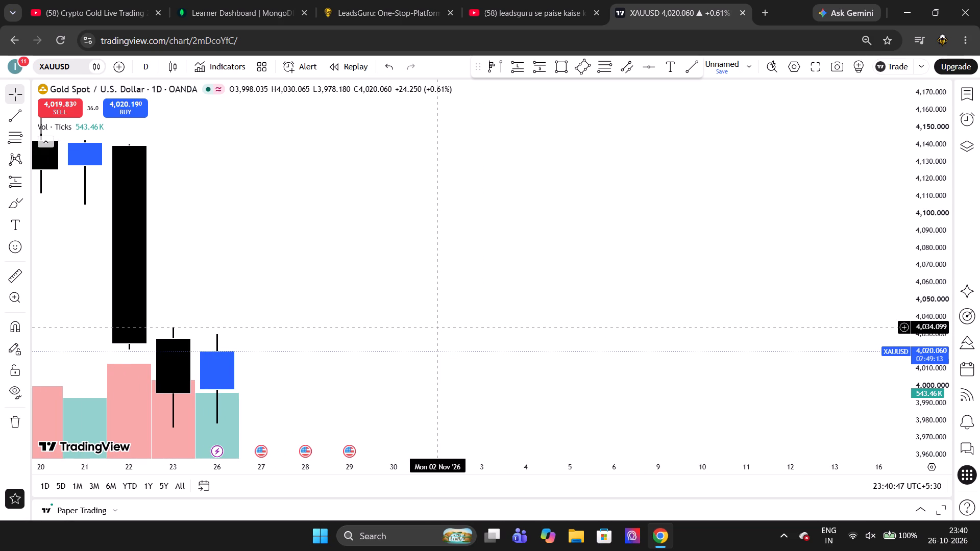
pyautogui.hotkey('alt', 'h')
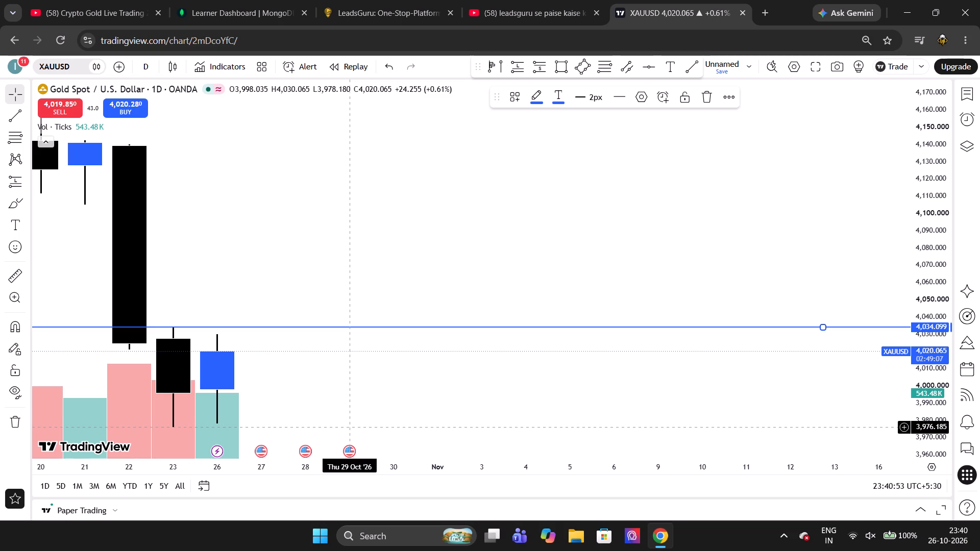
pyautogui.hotkey('alt', 'h')
pyautogui.click(393, 408)
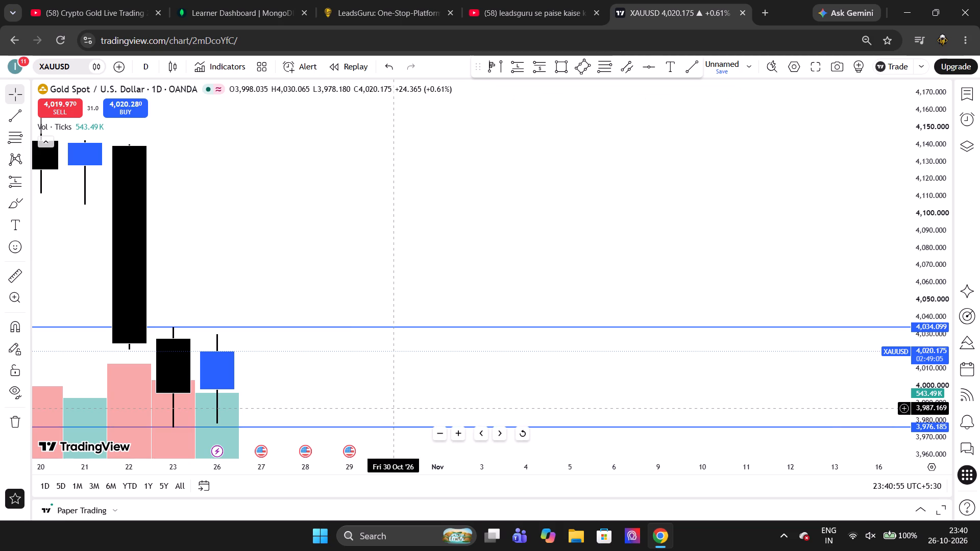
# Examine recent daily candles around the two horizontal lines, then inspect the same range on the 4-hour timeframe.
pyautogui.scroll(-2, 393, 408)
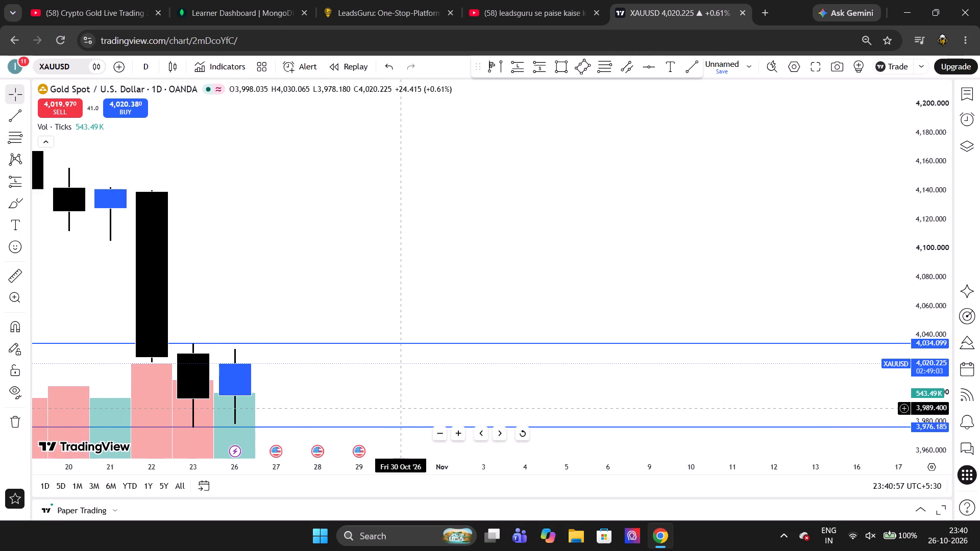
pyautogui.scroll(-3, 393, 408)
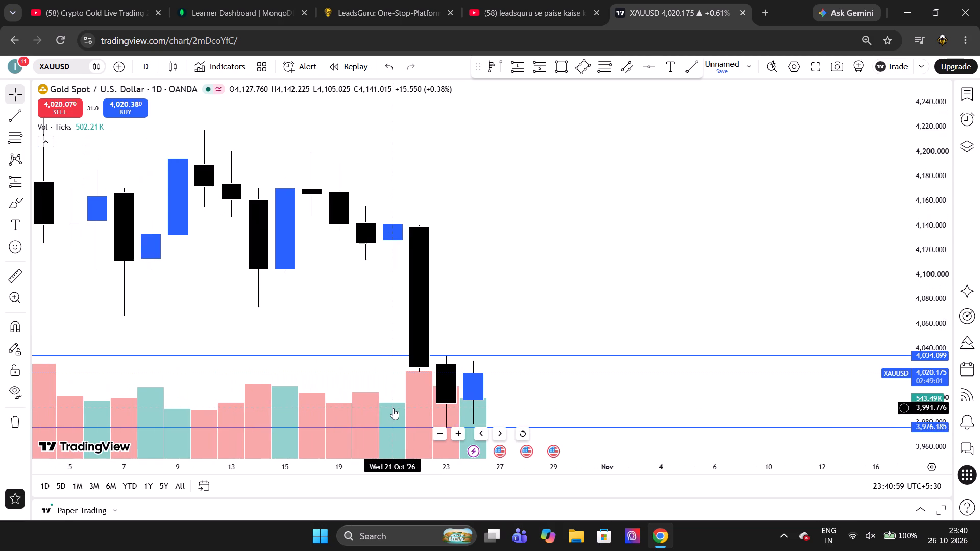
pyautogui.scroll(-1, 393, 408)
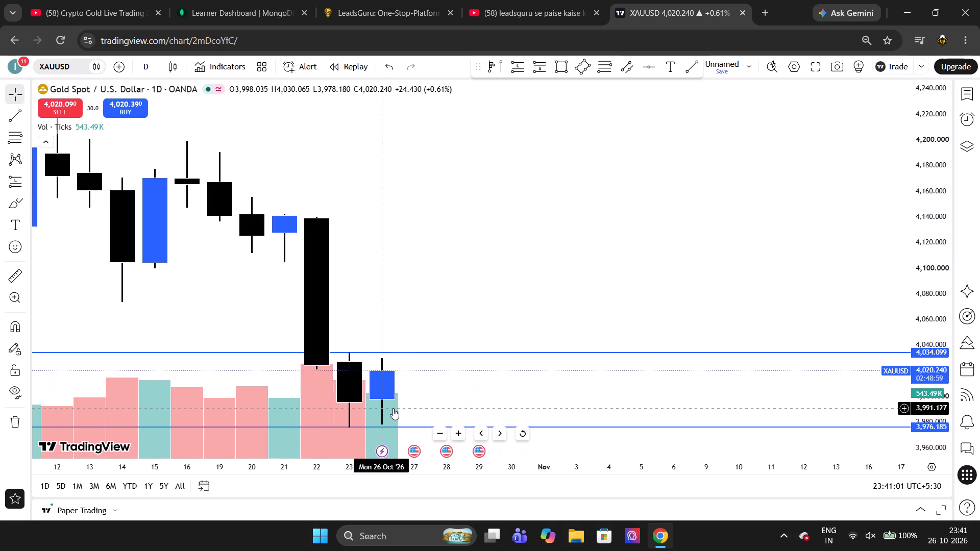
pyautogui.write('4h')
pyautogui.press('Return')
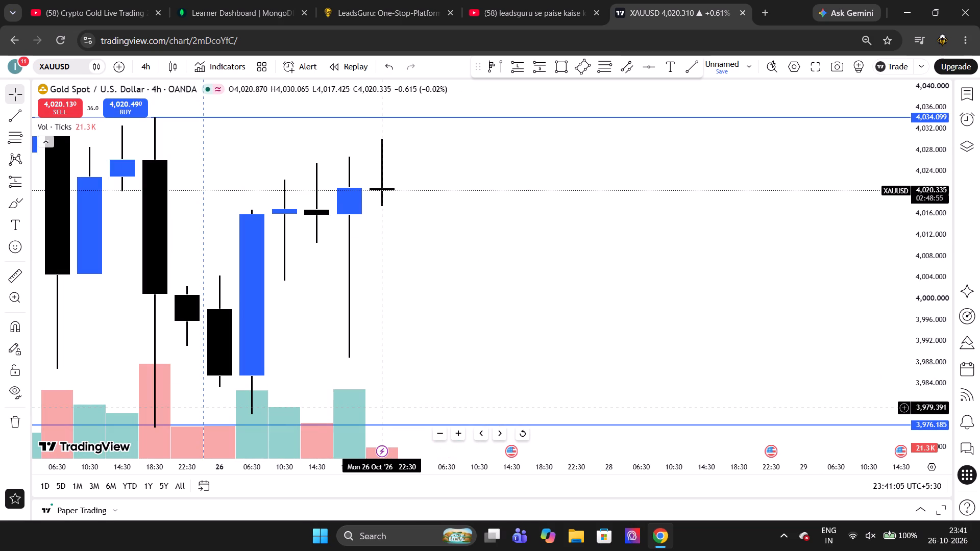
pyautogui.scroll(-3, 440, 380)
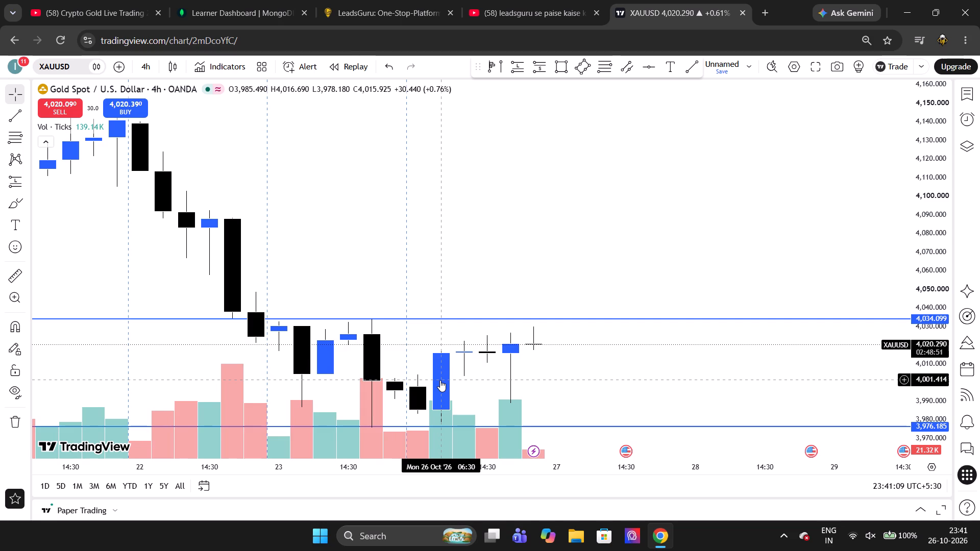
pyautogui.scroll(-1, 440, 380)
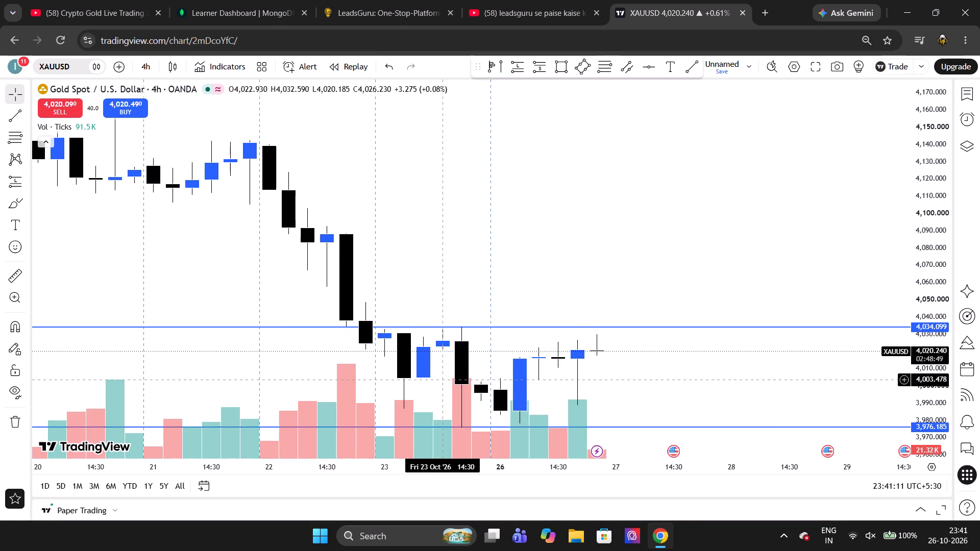
# Switch to the 15-minute timeframe and examine price action between the two horizontal lines, closing the advertisement.
pyautogui.scroll(-1, 440, 380)
pyautogui.write('15')
pyautogui.press('Return')
pyautogui.scroll(-6, 386, 433)
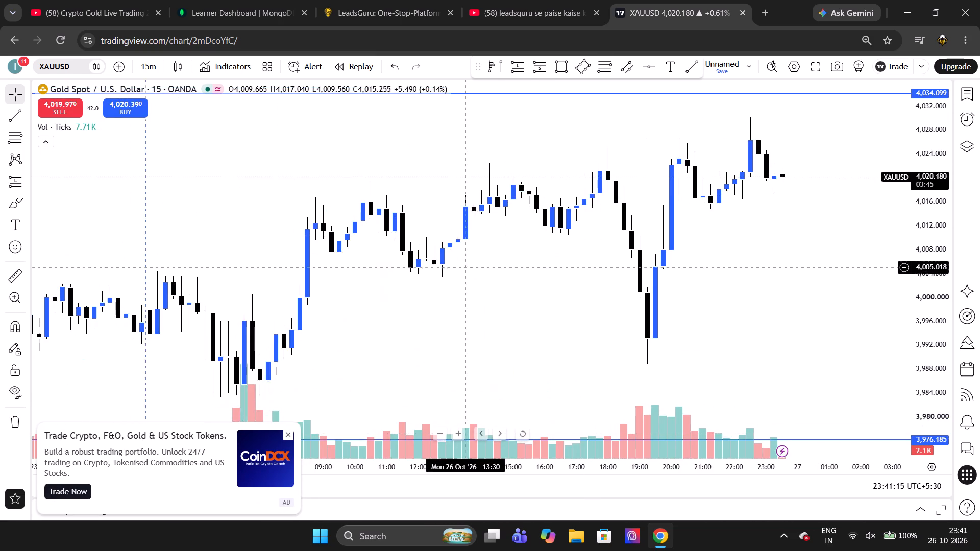
pyautogui.scroll(-3, 468, 266)
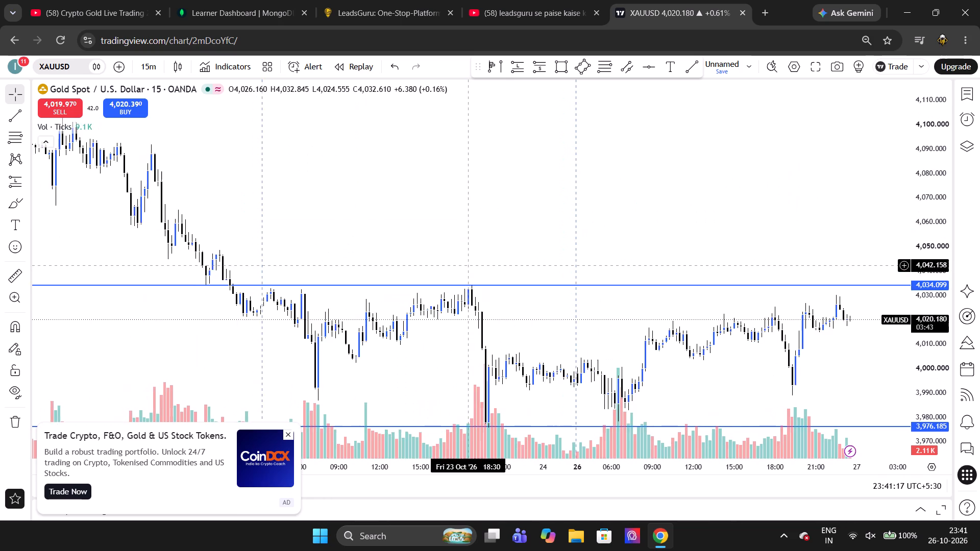
pyautogui.hscroll(-1, 468, 266)
pyautogui.scroll(1, 468, 266)
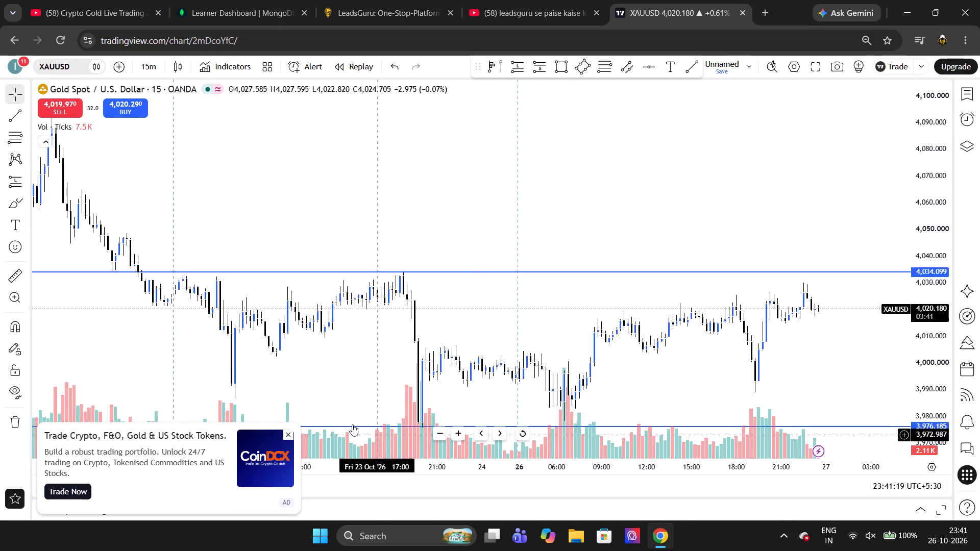
pyautogui.click(287, 437)
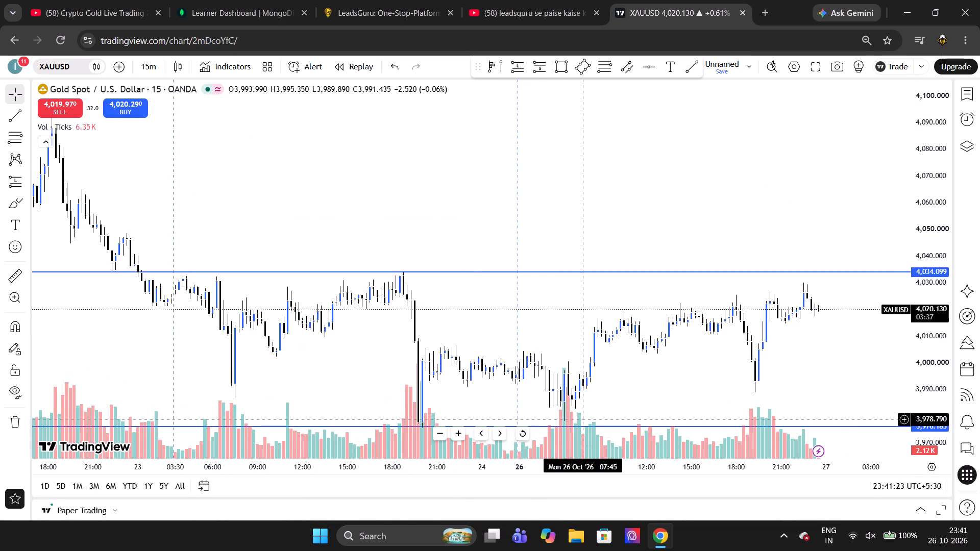
pyautogui.scroll(1, 555, 363)
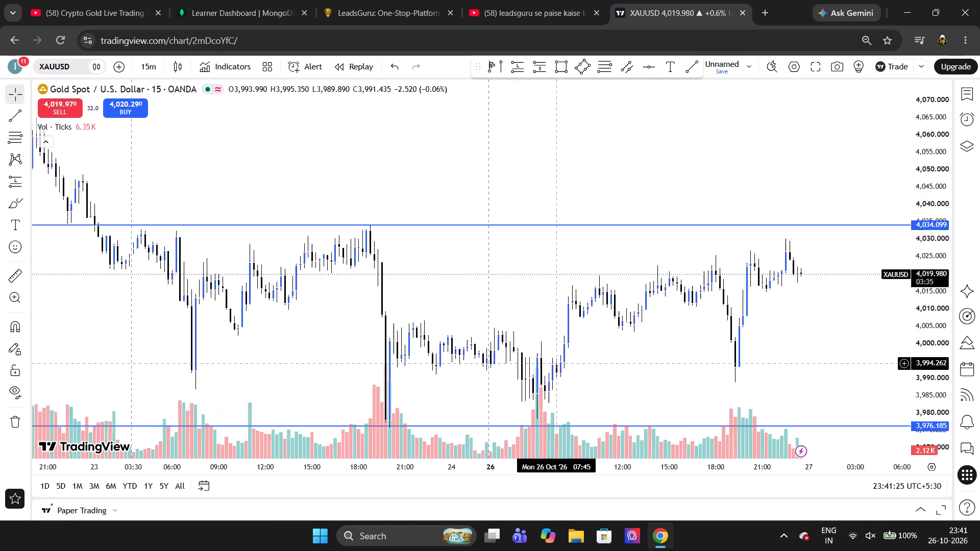
pyautogui.scroll(1, 555, 363)
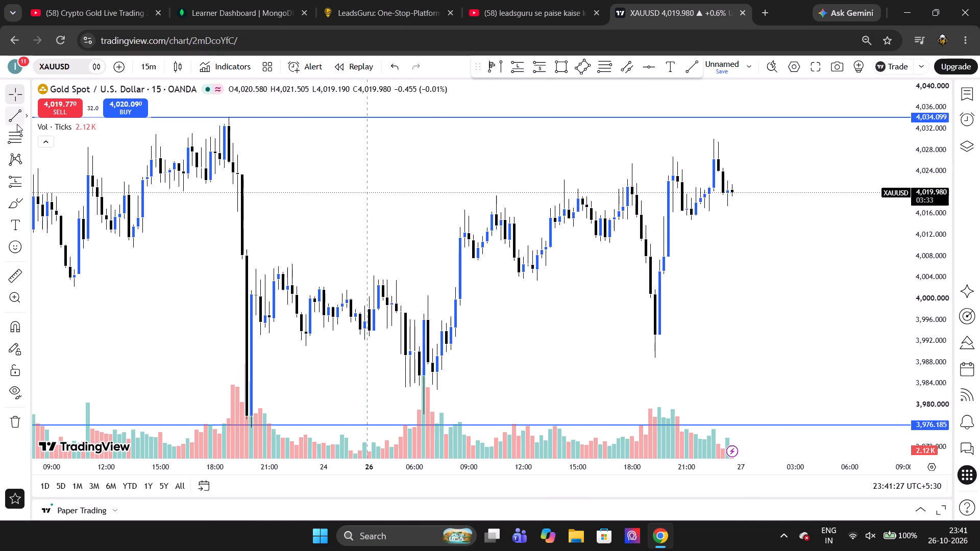
pyautogui.scroll(1, 401, 300)
# Switch the chart to the 5-minute timeframe and examine the 26 October price swings.
pyautogui.press('5')
pyautogui.press('Return')
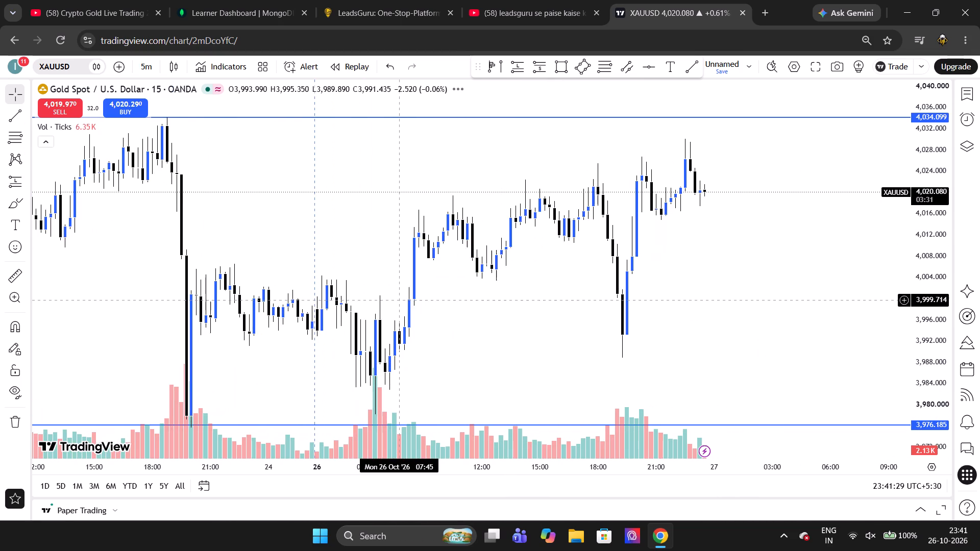
pyautogui.scroll(-8, 414, 302)
pyautogui.scroll(2, 414, 302)
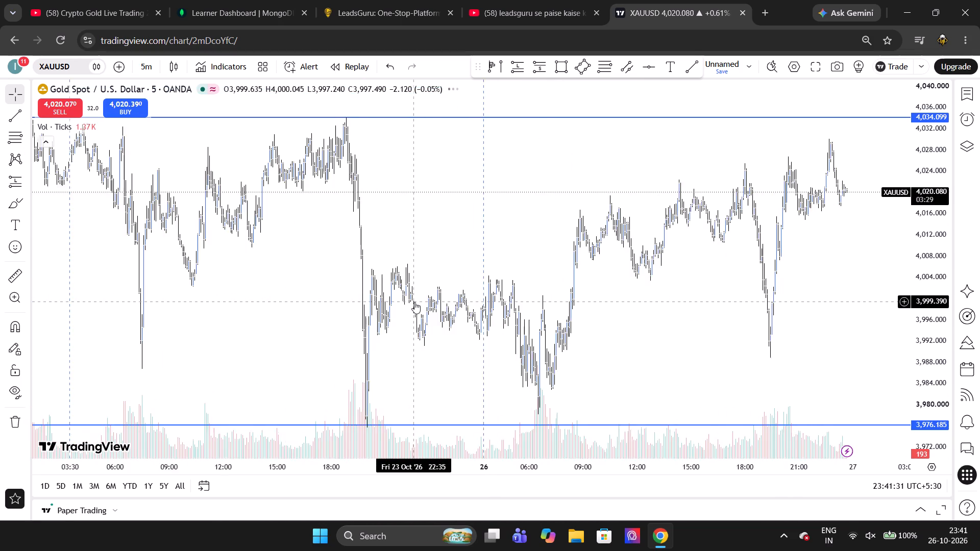
pyautogui.scroll(3, 414, 302)
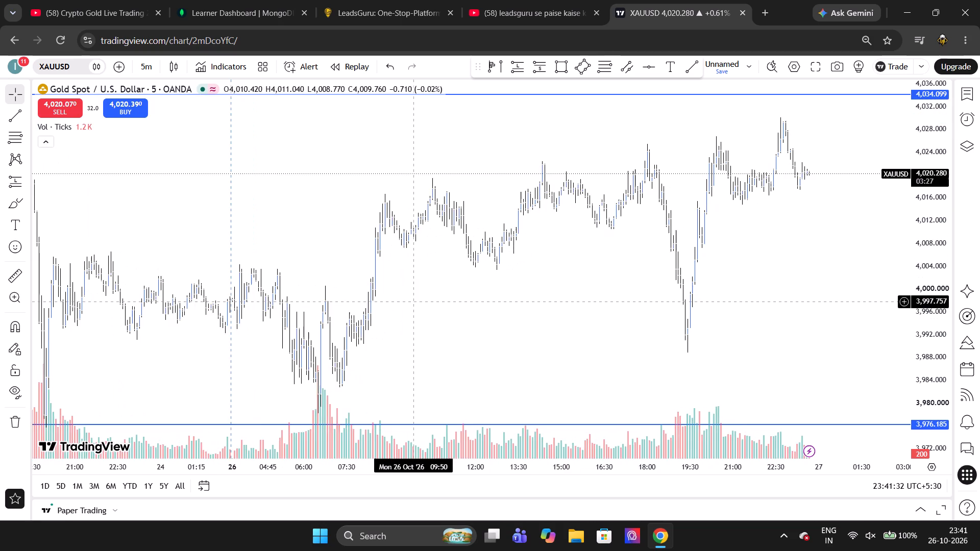
pyautogui.scroll(1, 414, 302)
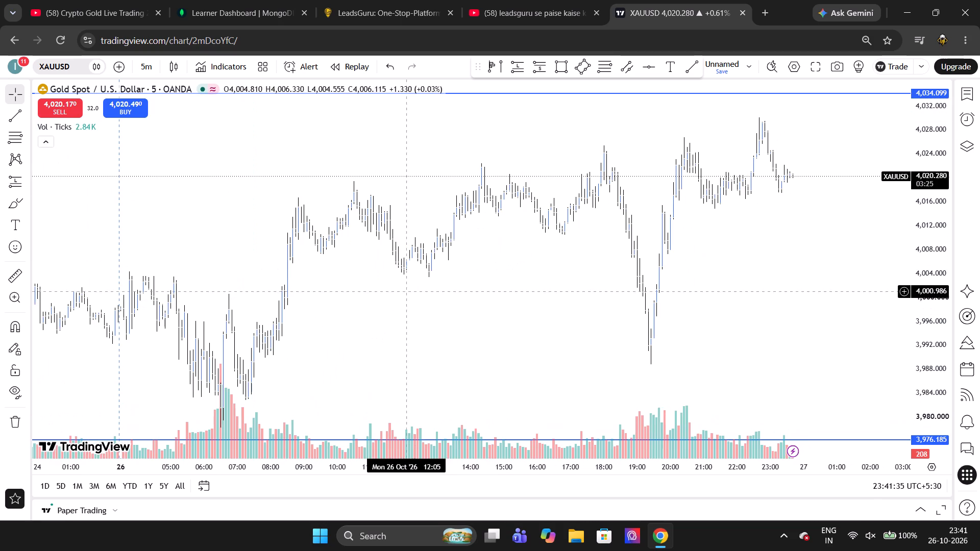
# Draw a thin rotated rectangle along the rising swing highs, from about 4,005.3 on 23 October 19:55 to about 4,032.1 on 27 October 03:05.
pyautogui.click(28, 202)
pyautogui.click(67, 325)
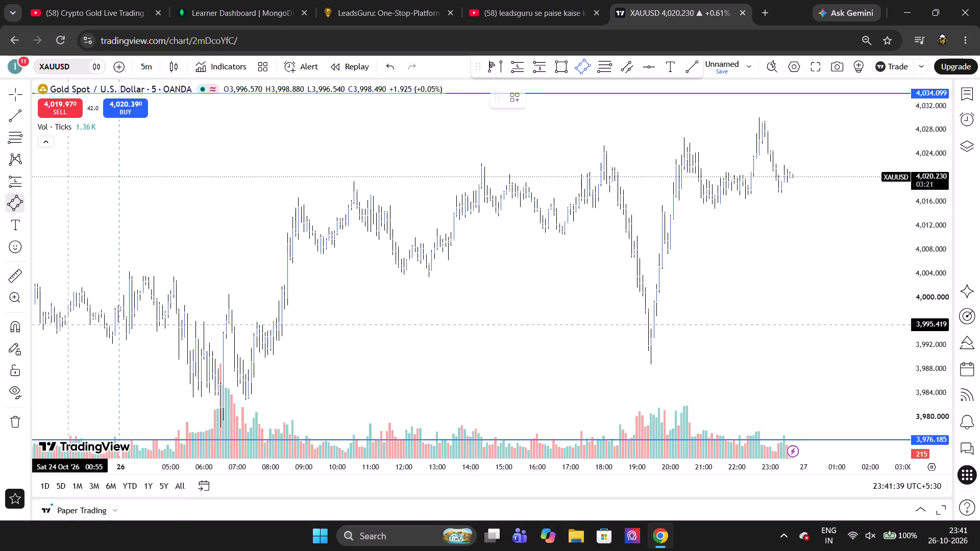
pyautogui.scroll(-4, 233, 241)
pyautogui.scroll(1, 233, 241)
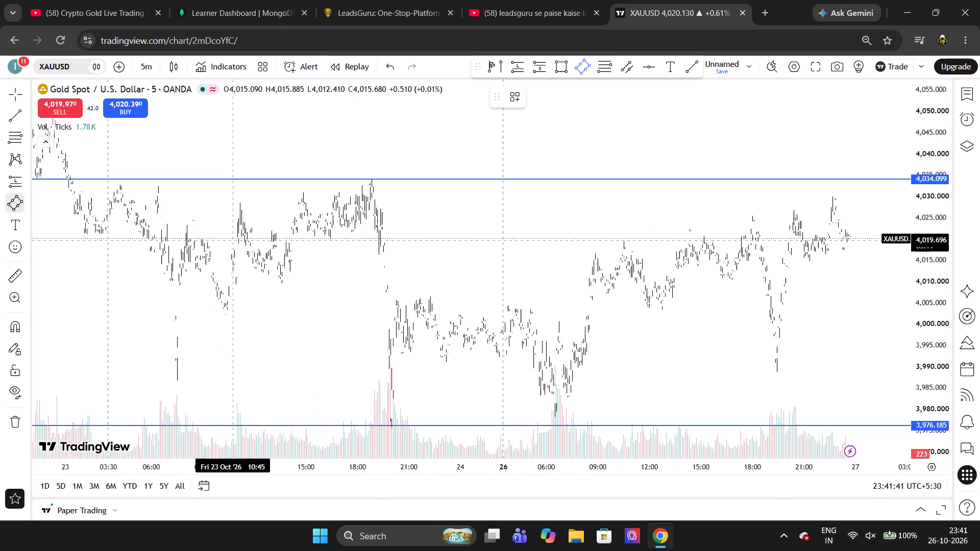
pyautogui.scroll(1, 233, 241)
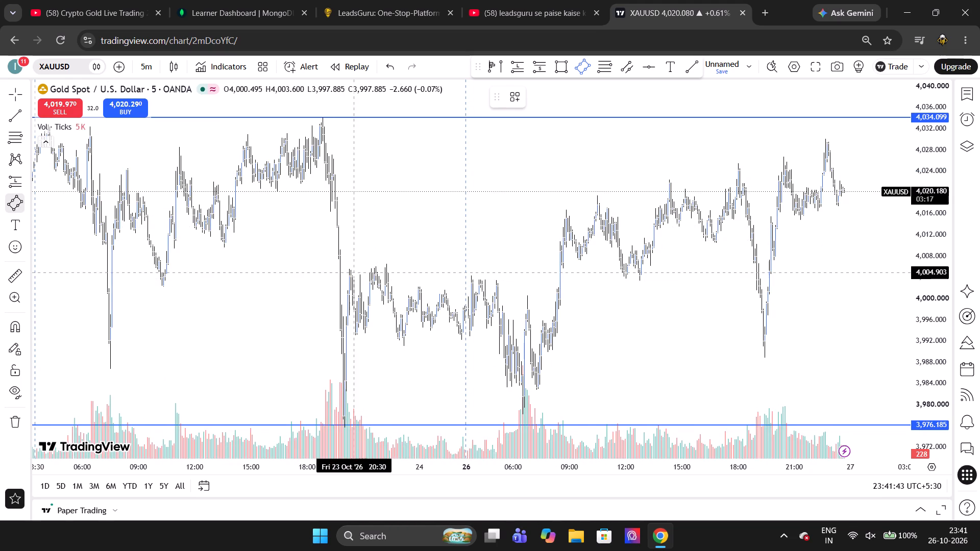
pyautogui.moveTo(342, 270); pyautogui.dragTo(685, 179)
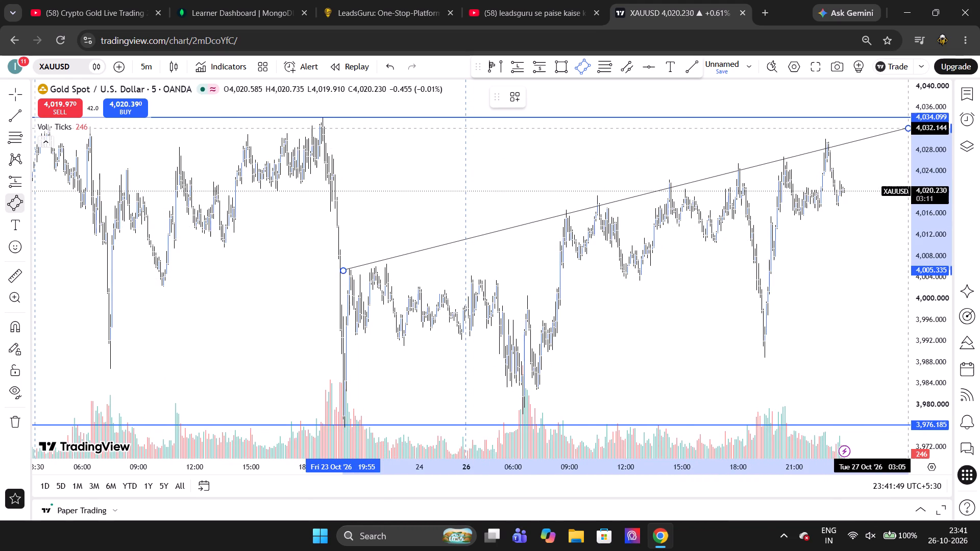
pyautogui.click(908, 128)
pyautogui.click(904, 127)
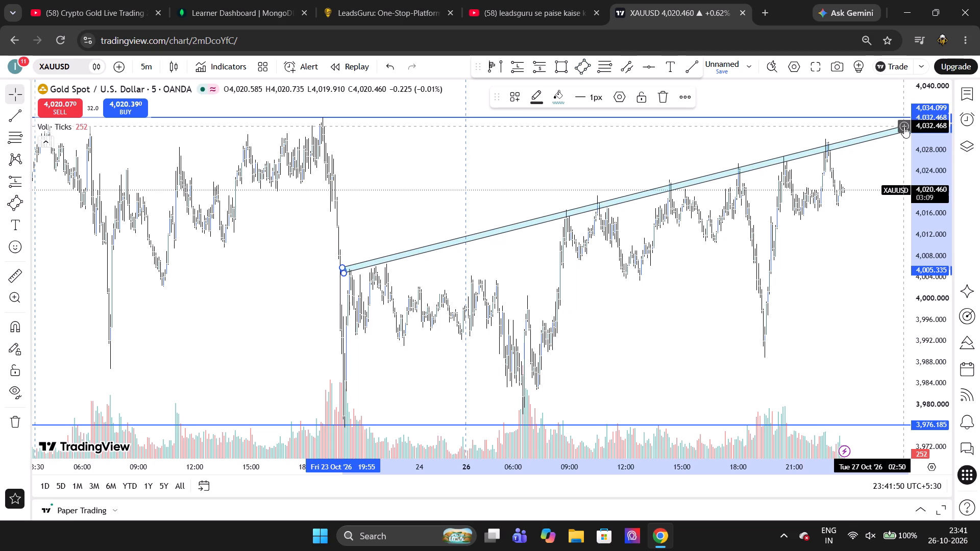
pyautogui.click(757, 147)
# Nudge the future-side end of the upper rotated rectangle to about 4,032.7 at 27 October 03:10.
pyautogui.scroll(2, 757, 147)
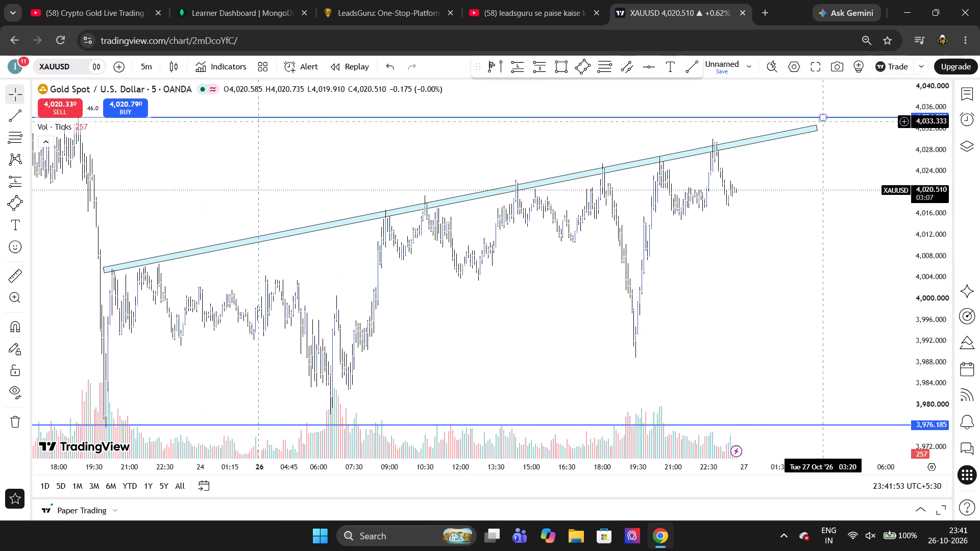
pyautogui.moveTo(819, 131); pyautogui.dragTo(820, 125)
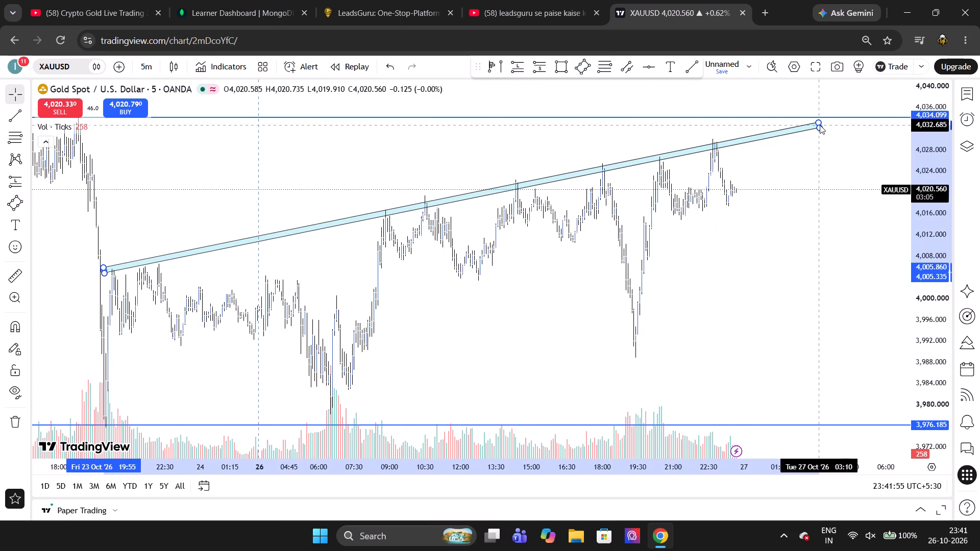
pyautogui.moveTo(820, 125); pyautogui.dragTo(819, 125)
pyautogui.click(822, 142)
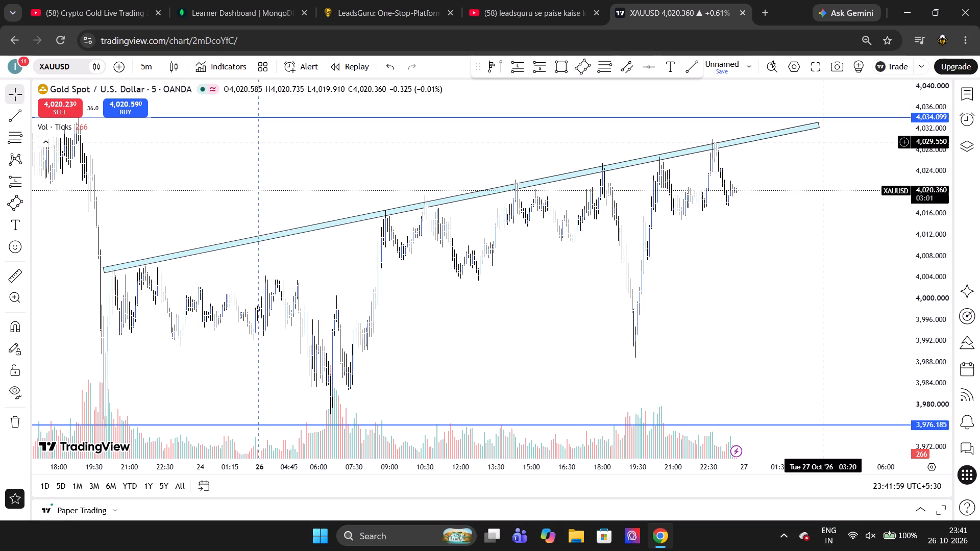
# Draw a second thin rotated rectangle along the rising lows, from about 3,997.7 on 26 October 08:15 to about 4,022.8 on 27 October 02:10.
pyautogui.scroll(1, 723, 225)
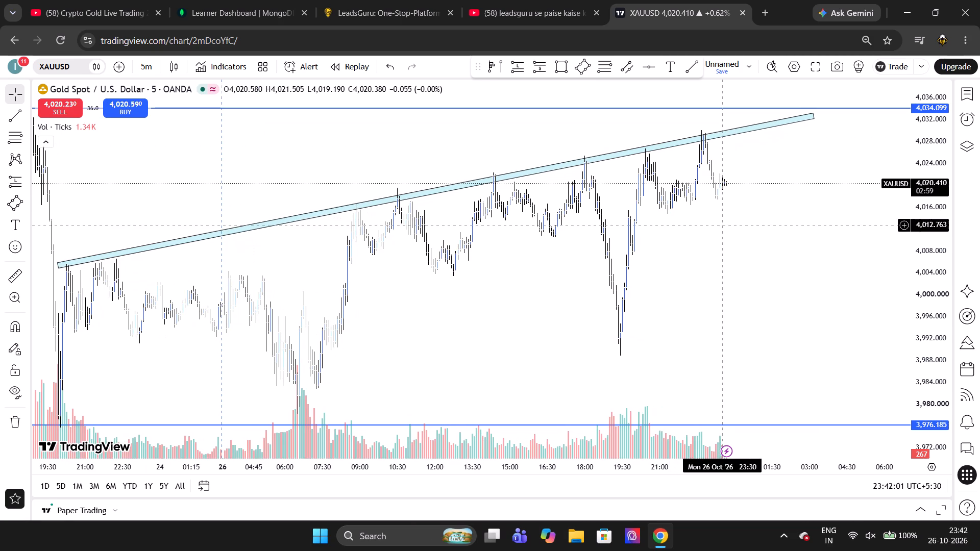
pyautogui.click(20, 200)
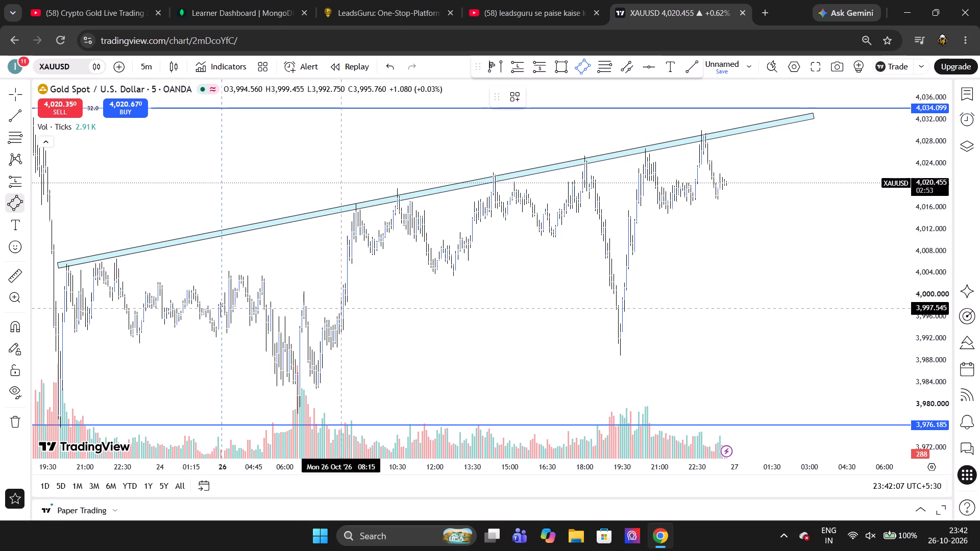
pyautogui.moveTo(342, 308); pyautogui.dragTo(497, 270)
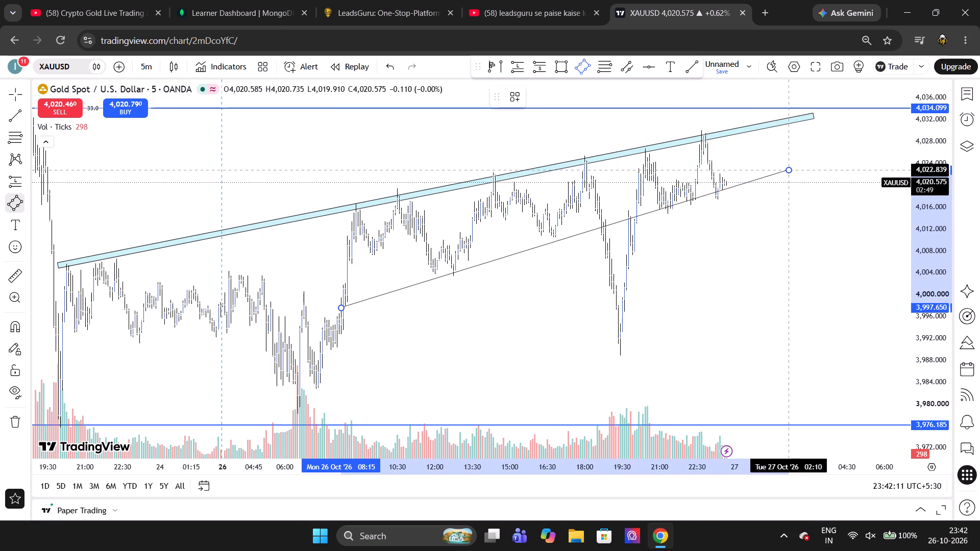
pyautogui.click(789, 170)
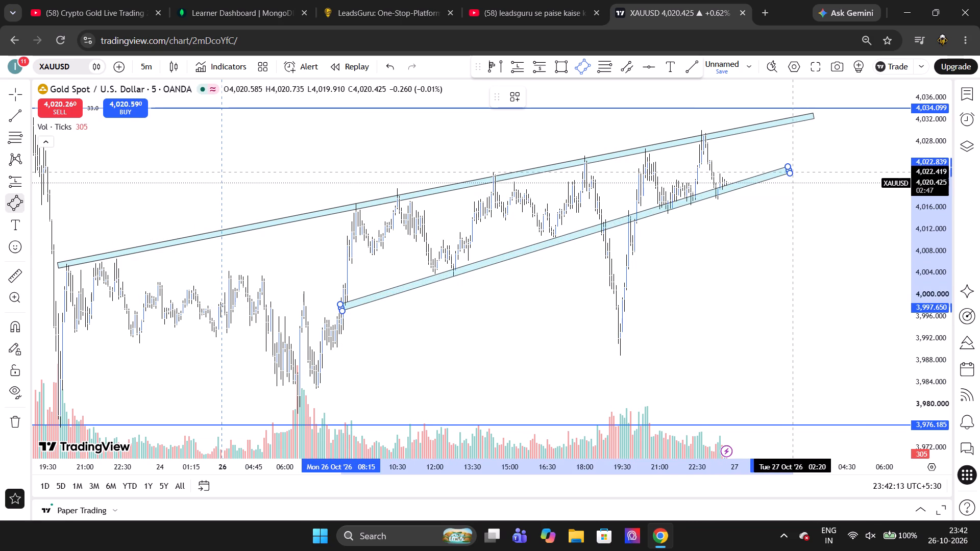
pyautogui.click(793, 172)
pyautogui.click(758, 210)
# Shift the starting end of the lower rotated rectangle up to about 3,999.4 on the 26 October morning rally.
pyautogui.moveTo(340, 311); pyautogui.dragTo(353, 298)
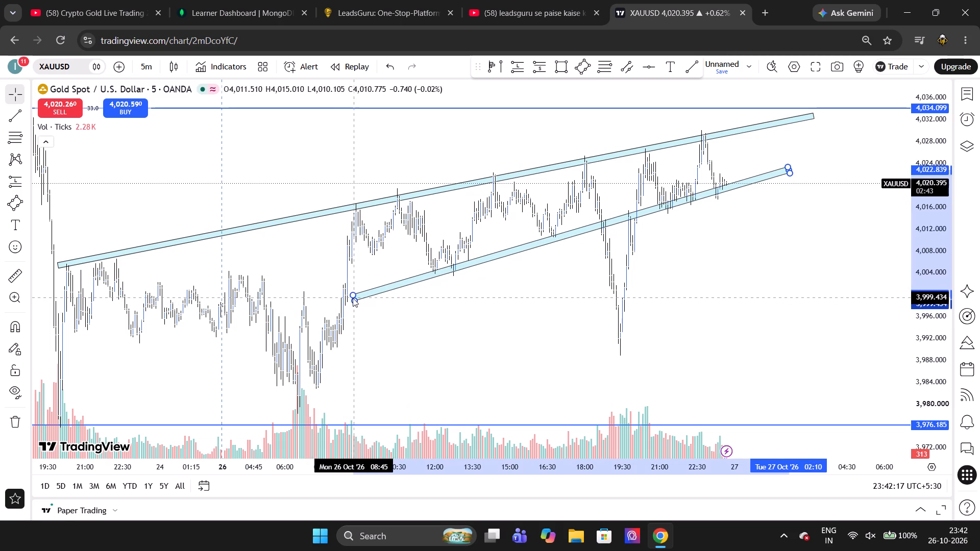
pyautogui.moveTo(353, 298); pyautogui.dragTo(349, 297)
pyautogui.click(399, 307)
# Examine how 5-minute price action fits between the two rising bands and the horizontal lines.
pyautogui.scroll(2, 399, 307)
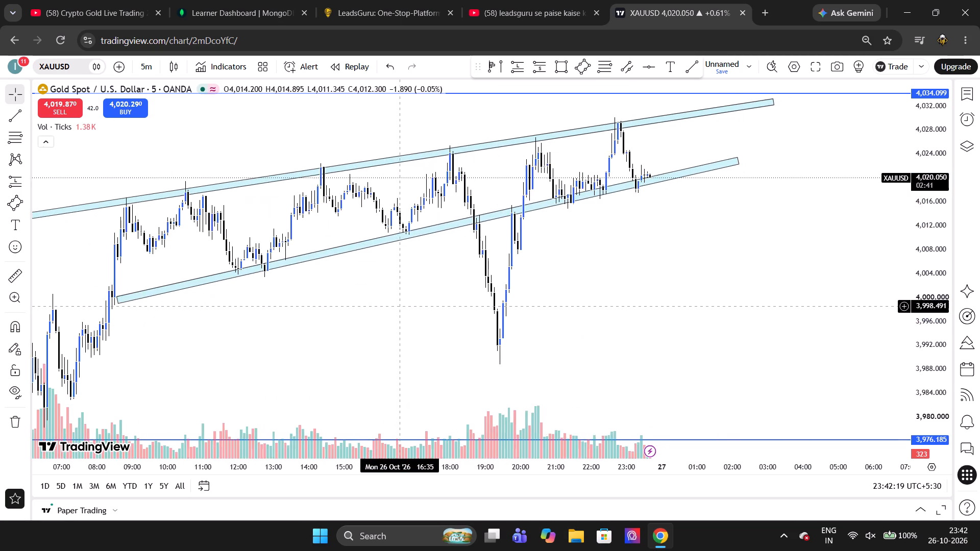
pyautogui.hscroll(2, 399, 307)
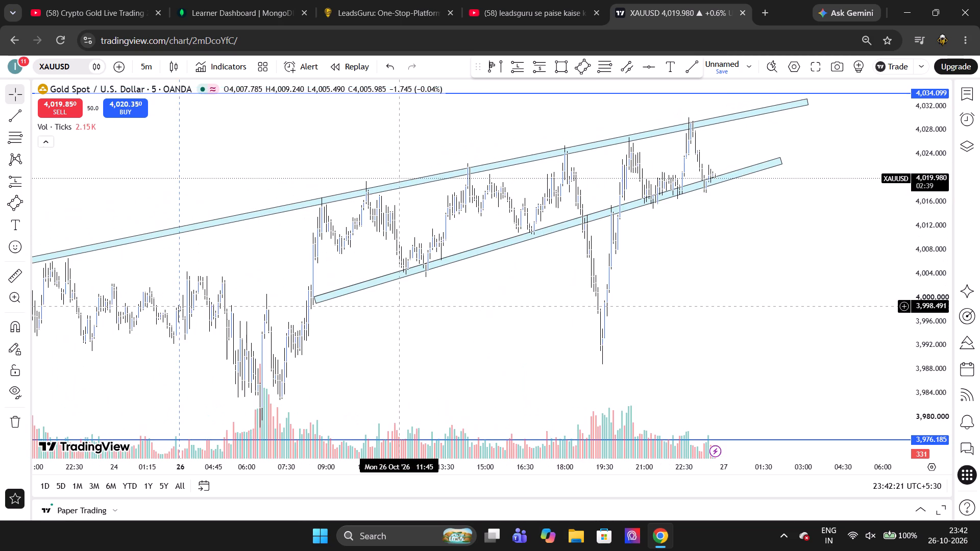
pyautogui.hscroll(1, 399, 307)
pyautogui.scroll(-1, 399, 307)
pyautogui.hscroll(1, 399, 307)
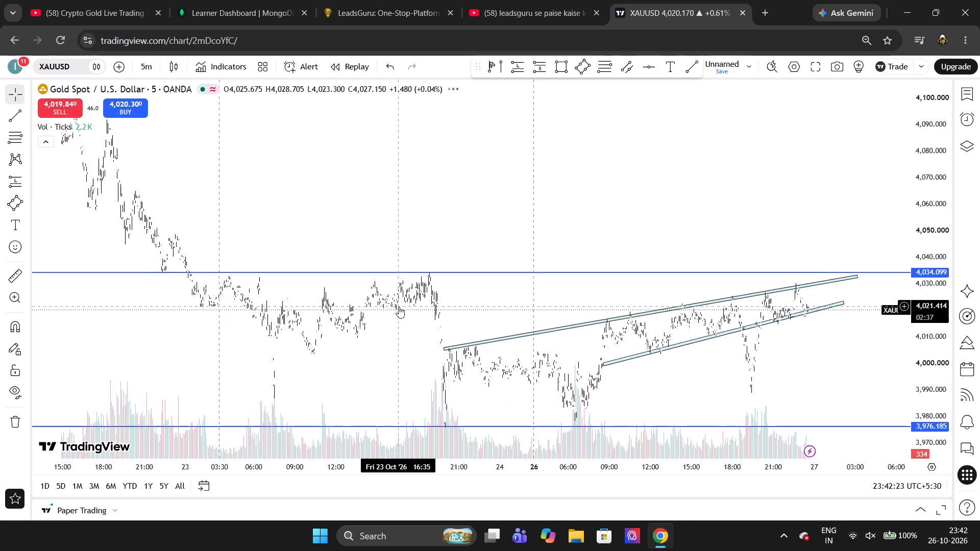
pyautogui.hscroll(1, 399, 307)
pyautogui.scroll(1, 399, 307)
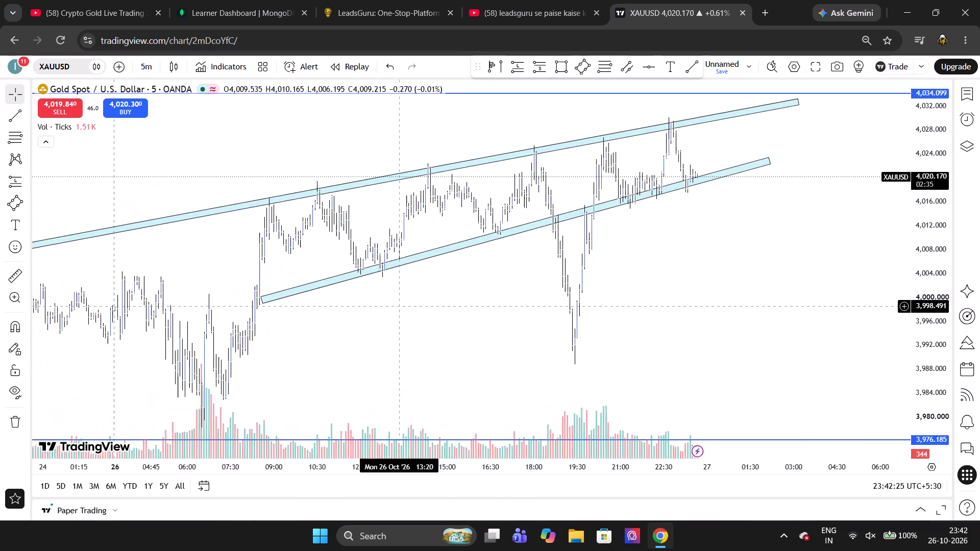
pyautogui.scroll(1, 399, 307)
# Switch to the 4-hour timeframe and examine the recent candles around the bands and horizontal lines.
pyautogui.write('4h')
pyautogui.press('Return')
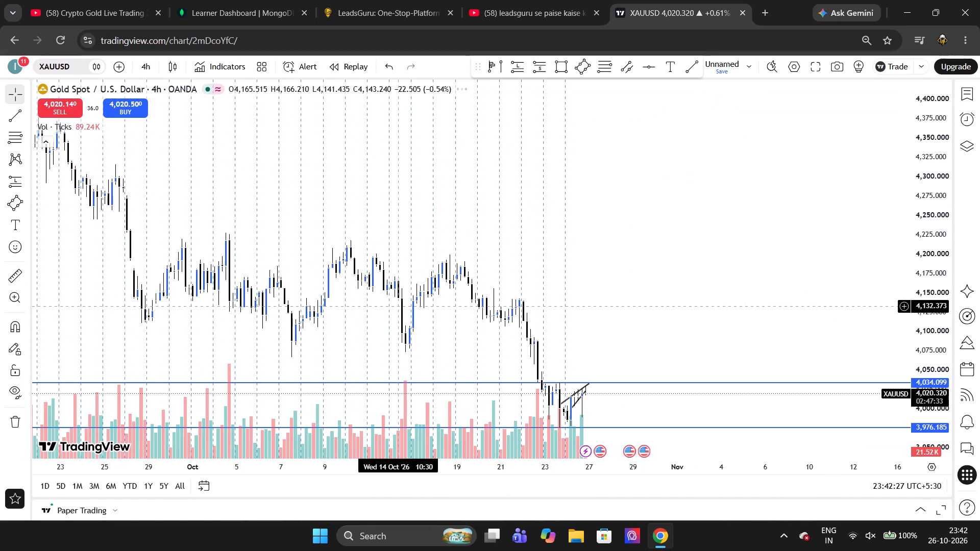
pyautogui.scroll(17, 430, 321)
pyautogui.scroll(-7, 430, 321)
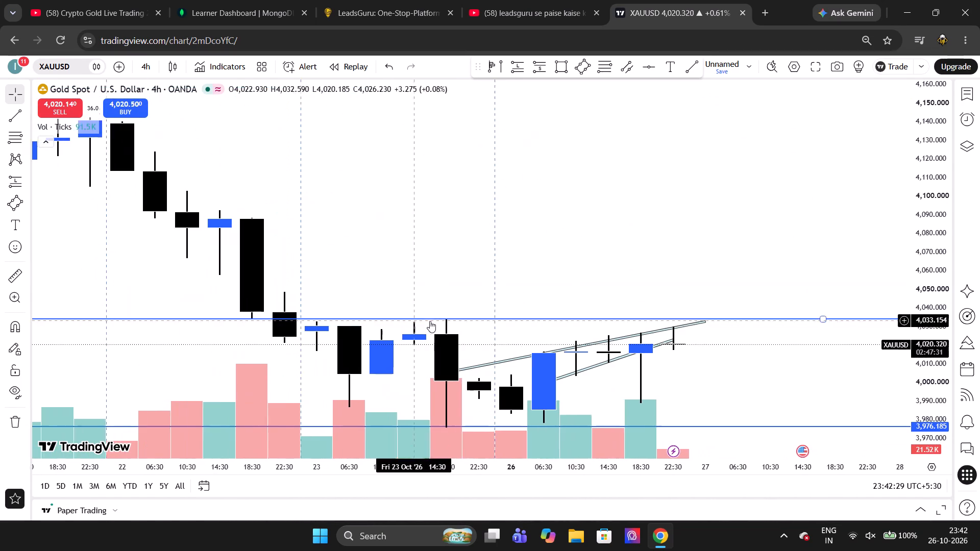
pyautogui.scroll(-1, 580, 301)
pyautogui.hscroll(-1, 580, 301)
pyautogui.scroll(-1, 580, 301)
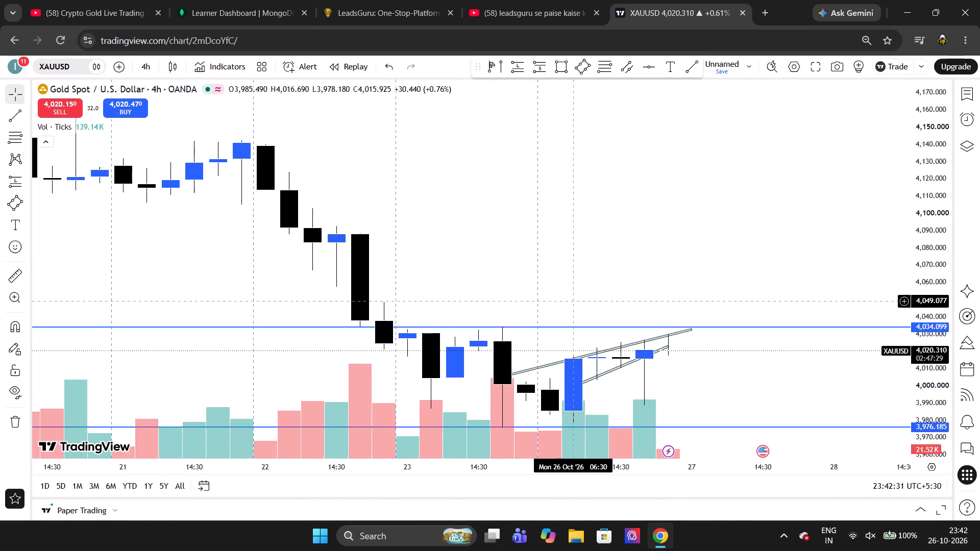
pyautogui.hscroll(-1, 580, 301)
# On the 15-minute timeframe, move the lower horizontal line to 3,975.716 at the 23 October swing low.
pyautogui.write('15')
pyautogui.press('Return')
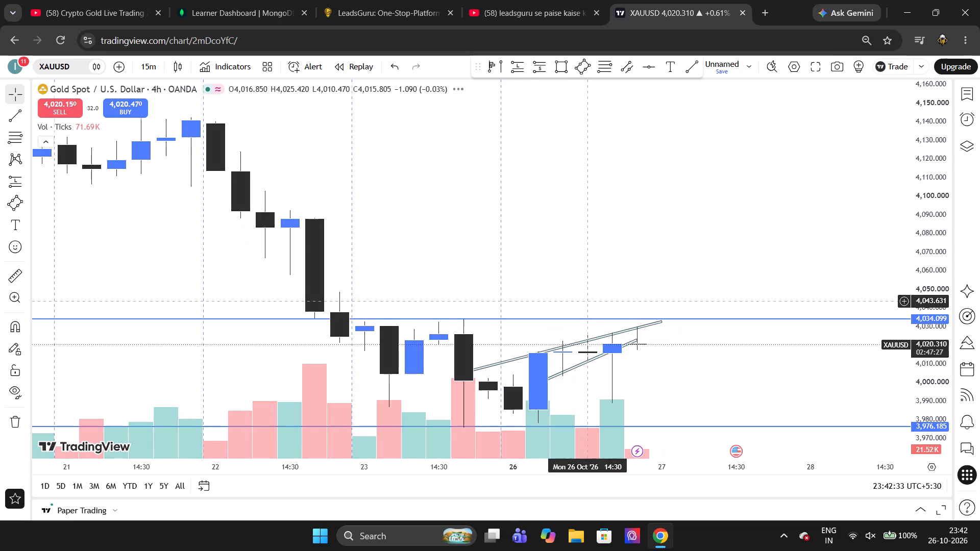
pyautogui.scroll(-9, 580, 264)
pyautogui.scroll(1, 580, 264)
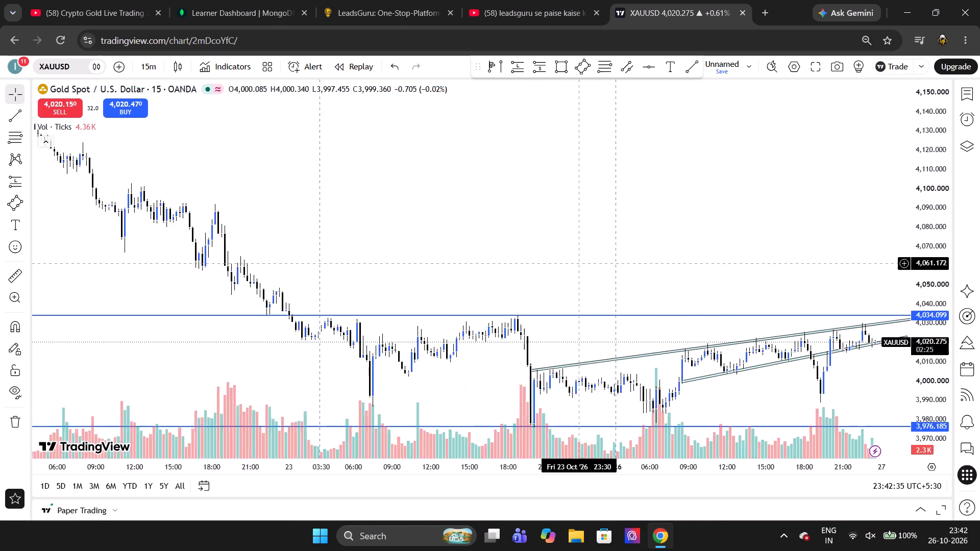
pyautogui.scroll(4, 580, 264)
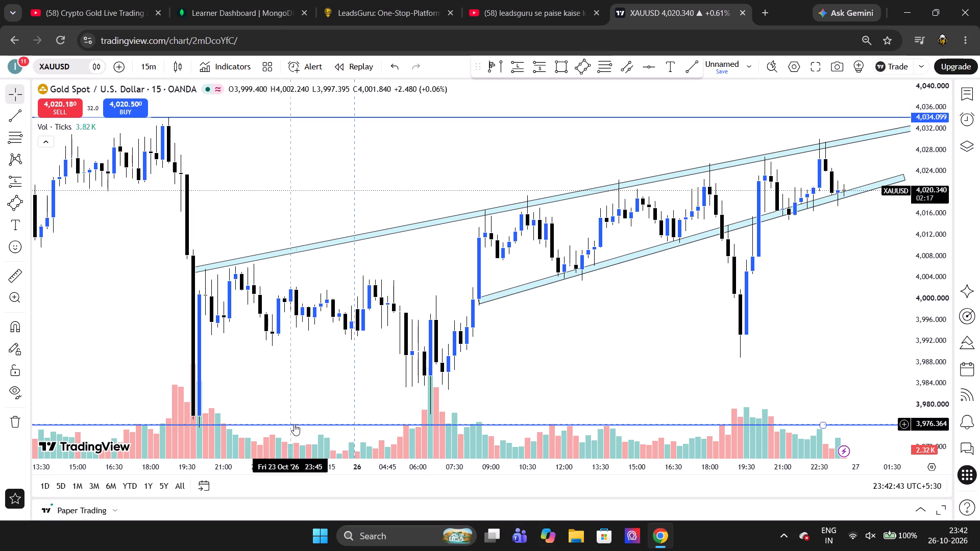
pyautogui.moveTo(296, 424); pyautogui.dragTo(308, 428)
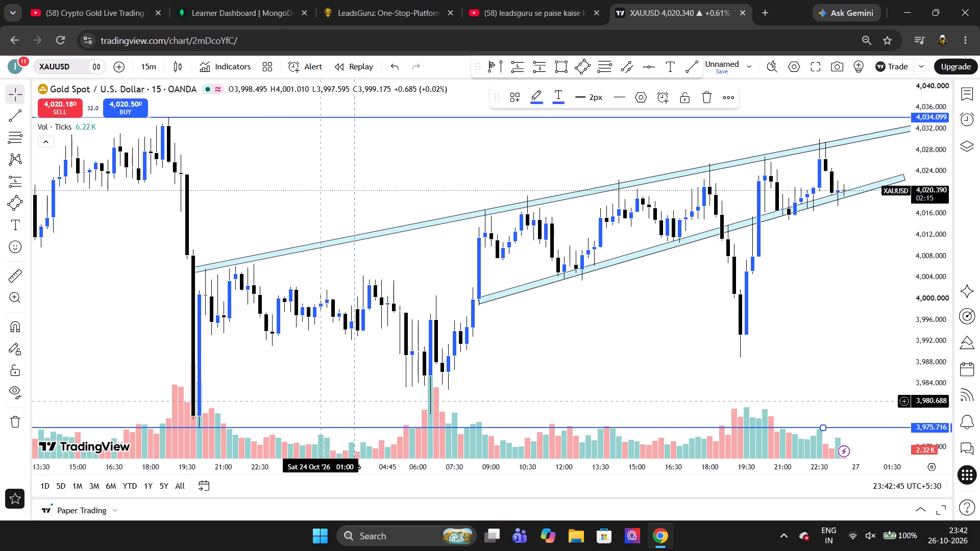
pyautogui.click(320, 402)
# Examine 15-minute price action against the two rising bands and the horizontal lines, including the earlier October decline.
pyautogui.hscroll(-1, 320, 402)
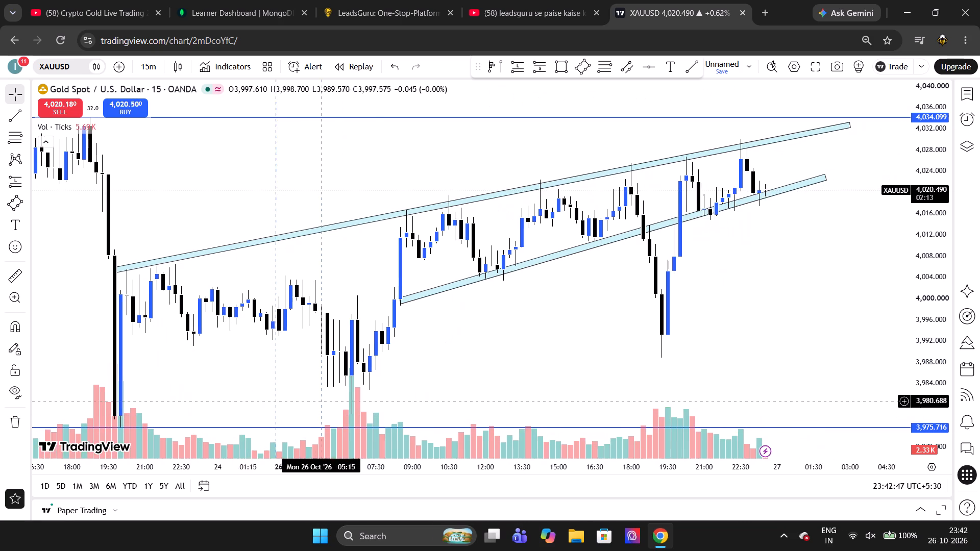
pyautogui.hscroll(-1, 320, 402)
pyautogui.scroll(2, 320, 402)
pyautogui.scroll(-1, 160, 360)
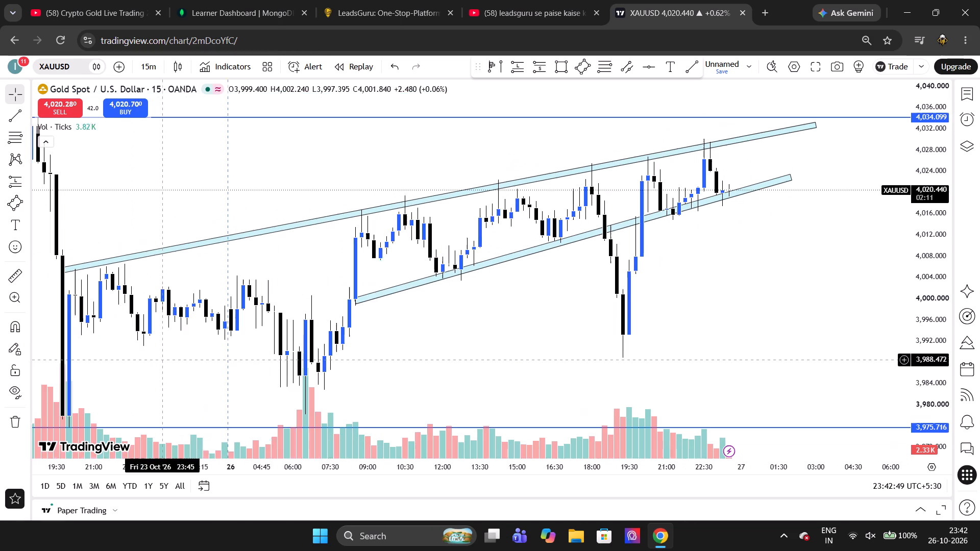
pyautogui.scroll(-1, 160, 360)
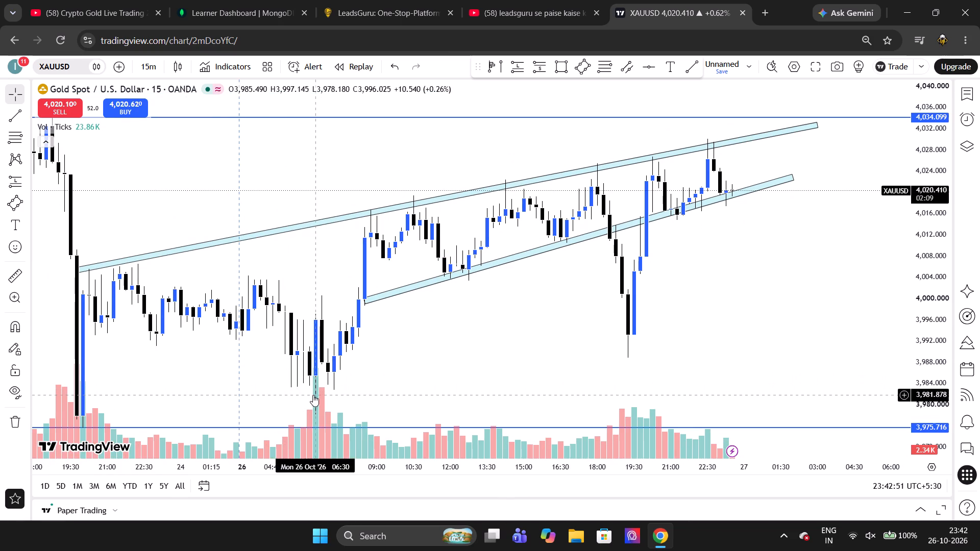
pyautogui.scroll(1, 377, 357)
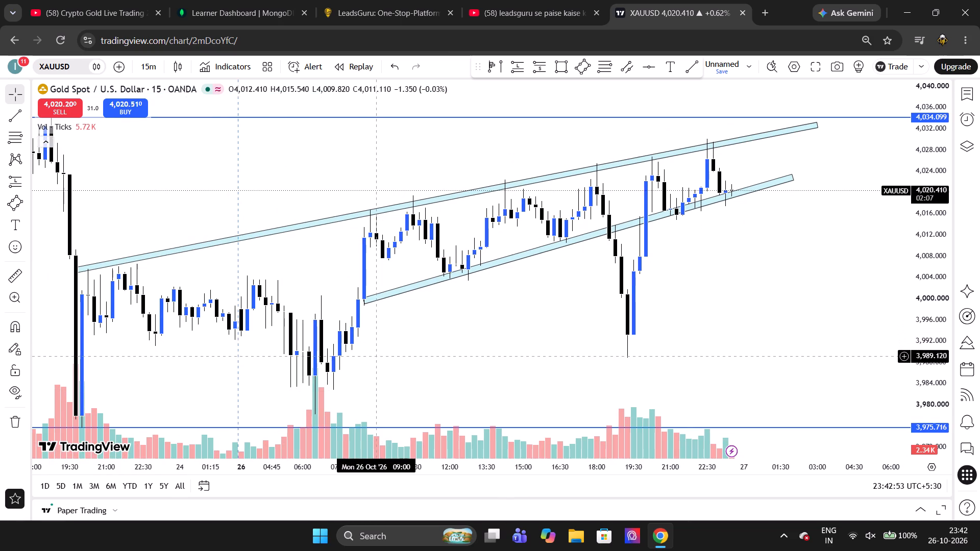
pyautogui.scroll(1, 377, 357)
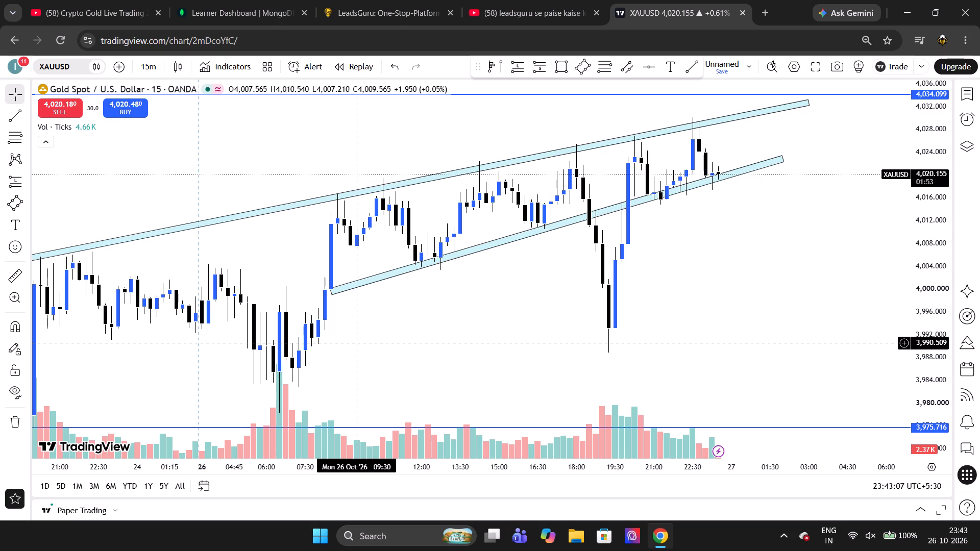
pyautogui.scroll(-1, 356, 344)
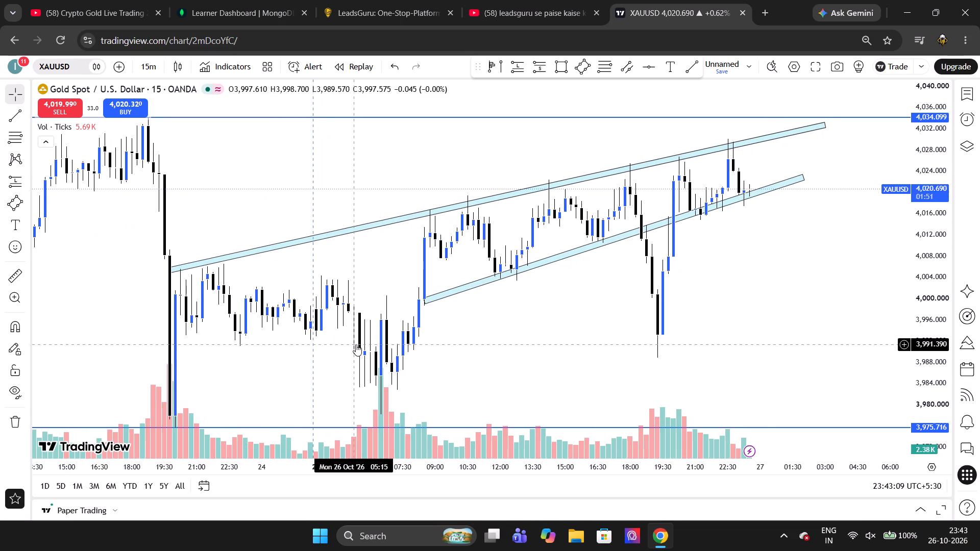
pyautogui.scroll(-8, 361, 364)
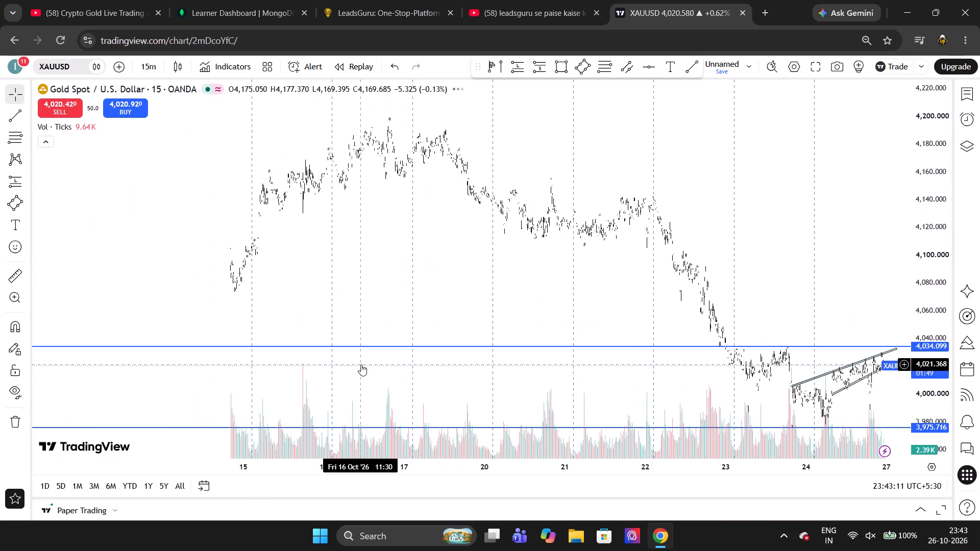
pyautogui.scroll(-2, 361, 364)
# On the 30-minute timeframe, draw a rectangle zone between about 3,992.202 and 3,986.738, starting at the 23 October 06:30 low.
pyautogui.write('30')
pyautogui.press('Return')
pyautogui.scroll(2, 393, 349)
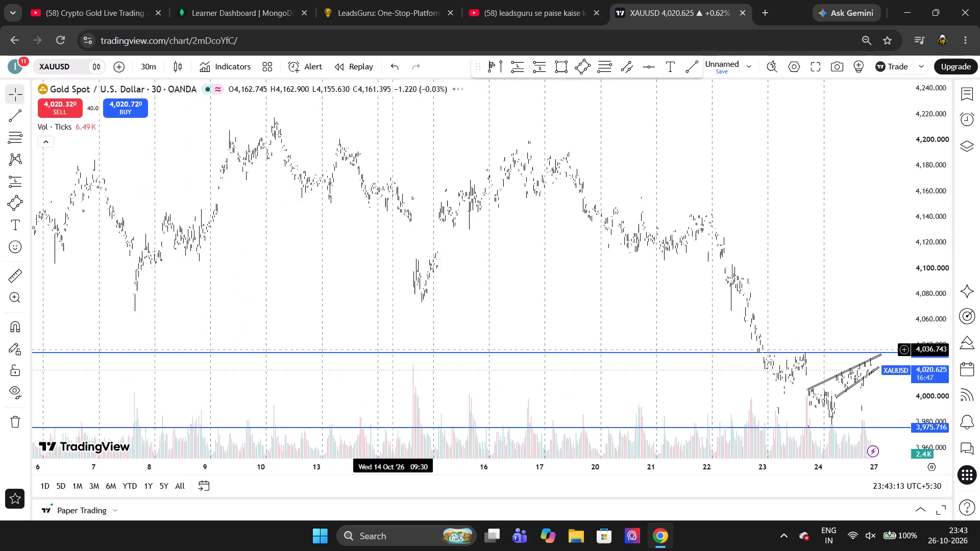
pyautogui.scroll(5, 393, 349)
pyautogui.scroll(-2, 393, 349)
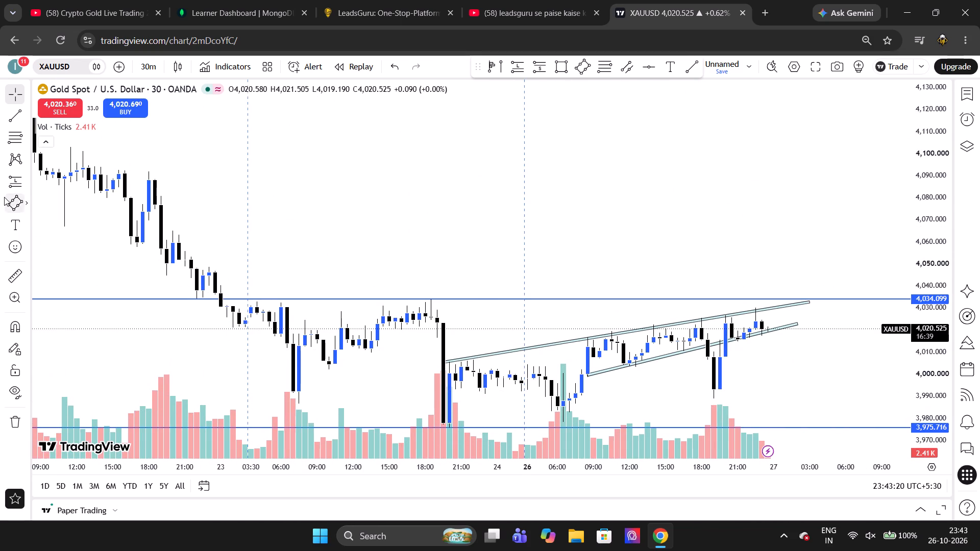
pyautogui.click(29, 202)
pyautogui.click(67, 296)
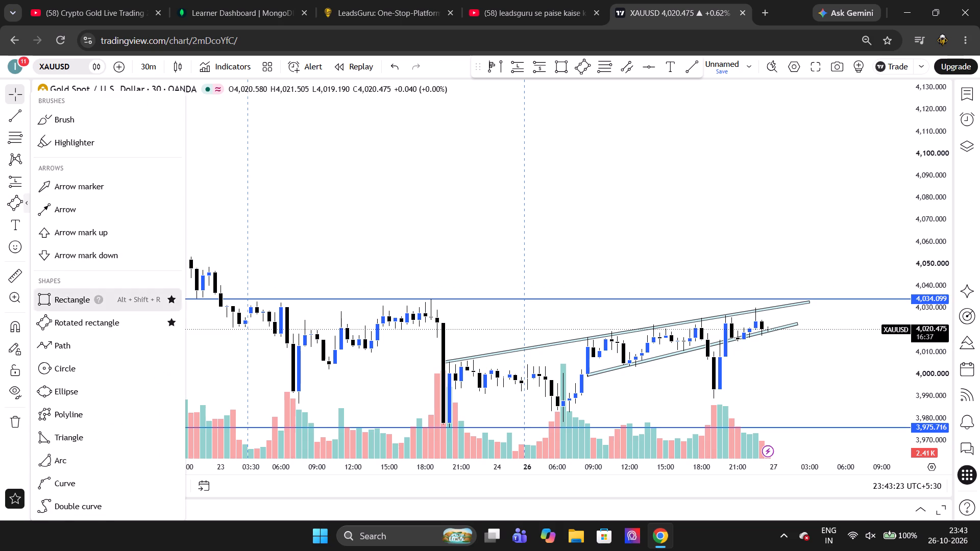
pyautogui.moveTo(288, 391); pyautogui.dragTo(335, 392)
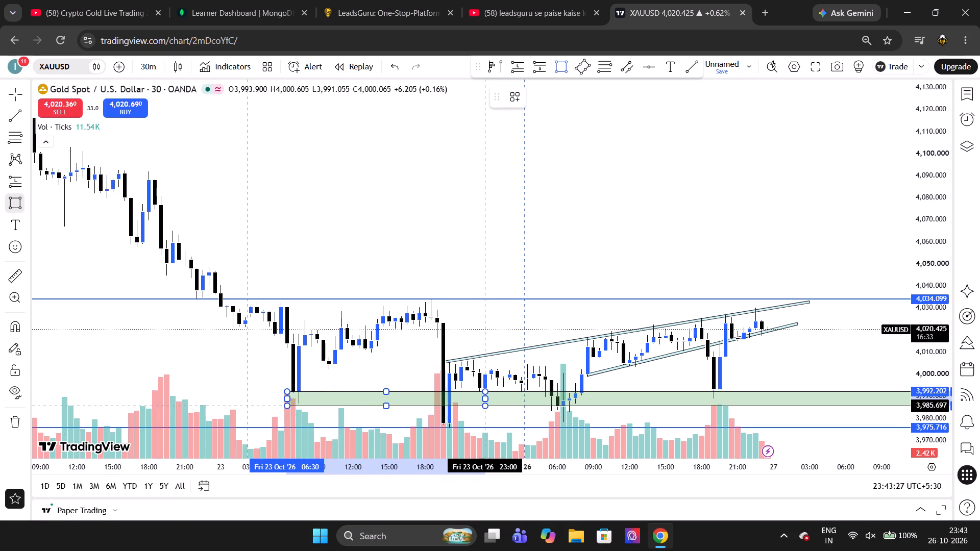
pyautogui.click(498, 404)
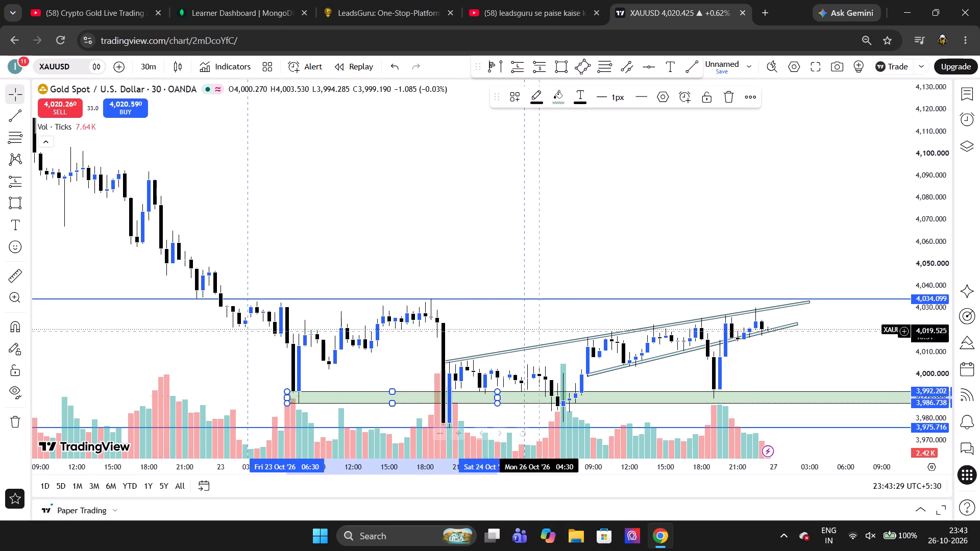
pyautogui.click(567, 259)
# Turn off the Extend right option in the green rectangle's settings.
pyautogui.hscroll(-2, 567, 259)
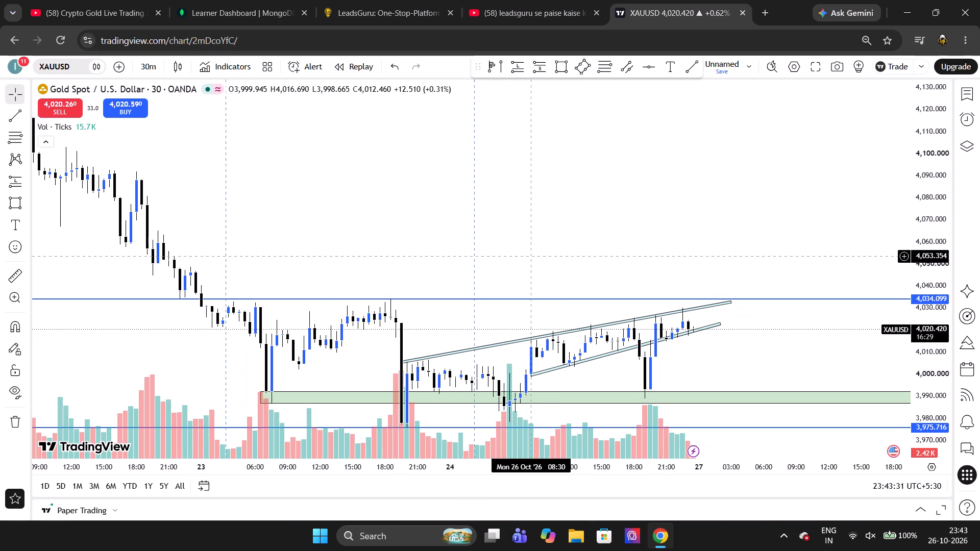
pyautogui.click(581, 391)
pyautogui.click(657, 97)
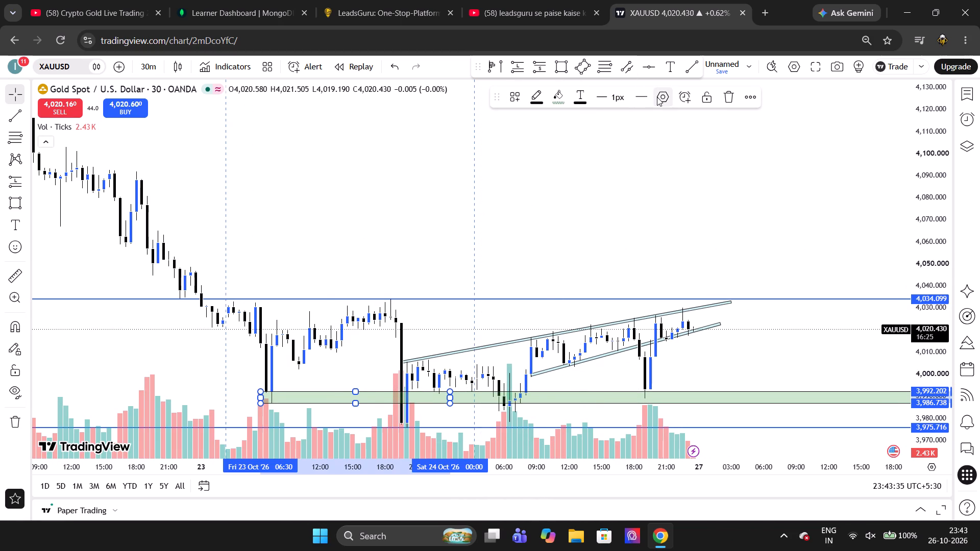
pyautogui.click(506, 260)
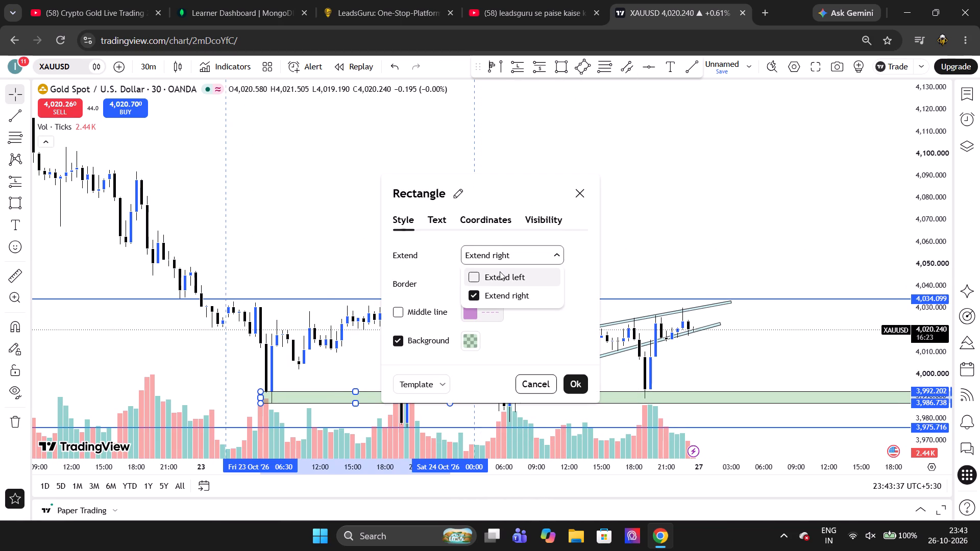
pyautogui.click(500, 272)
pyautogui.click(500, 272)
pyautogui.click(469, 294)
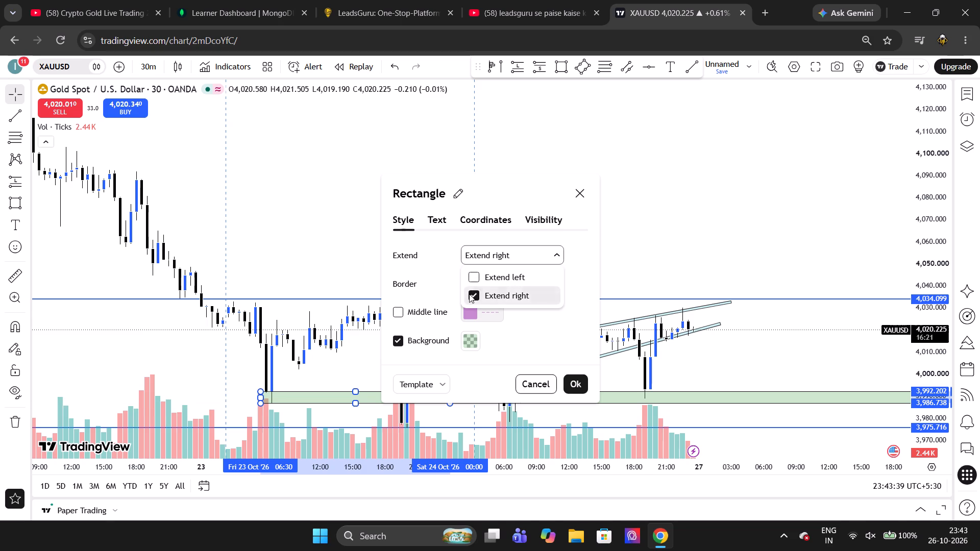
pyautogui.click(572, 386)
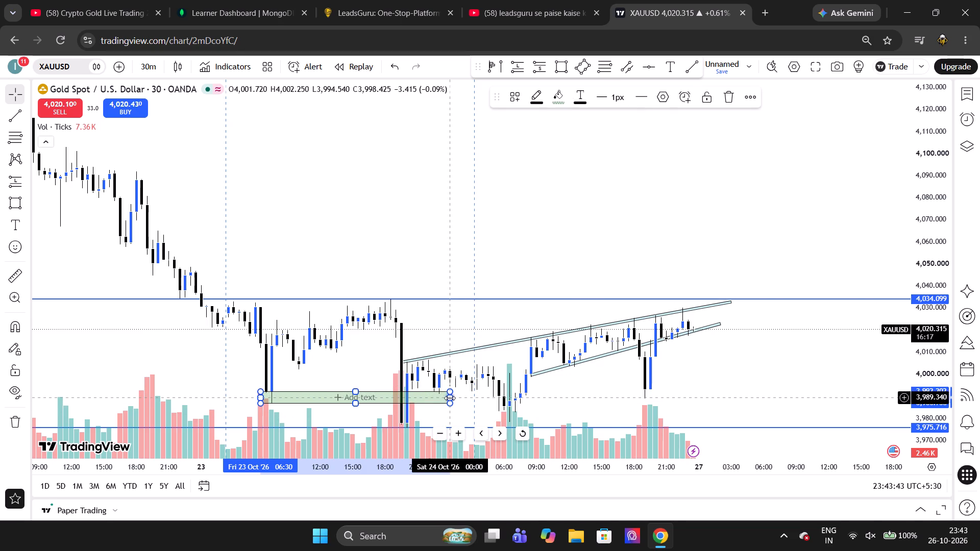
# Stretch the green rectangle's end past the latest candles to about 09:30 on 27 October.
pyautogui.moveTo(449, 398); pyautogui.dragTo(804, 383)
pyautogui.click(726, 217)
# Examine price action around the green zone and the two rising bands, first on 30 minutes and mainly on the 5-minute timeframe.
pyautogui.scroll(2, 726, 217)
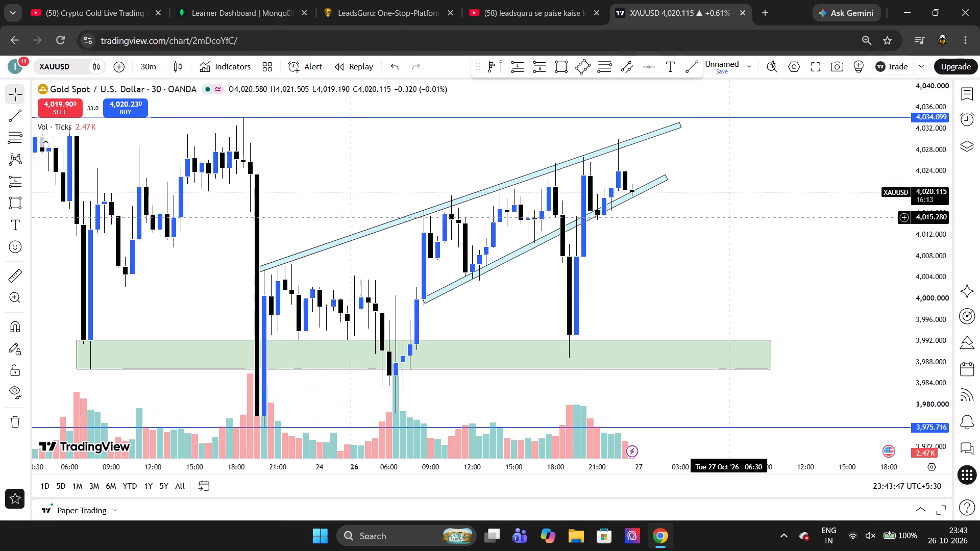
pyautogui.scroll(1, 726, 217)
pyautogui.scroll(-2, 726, 217)
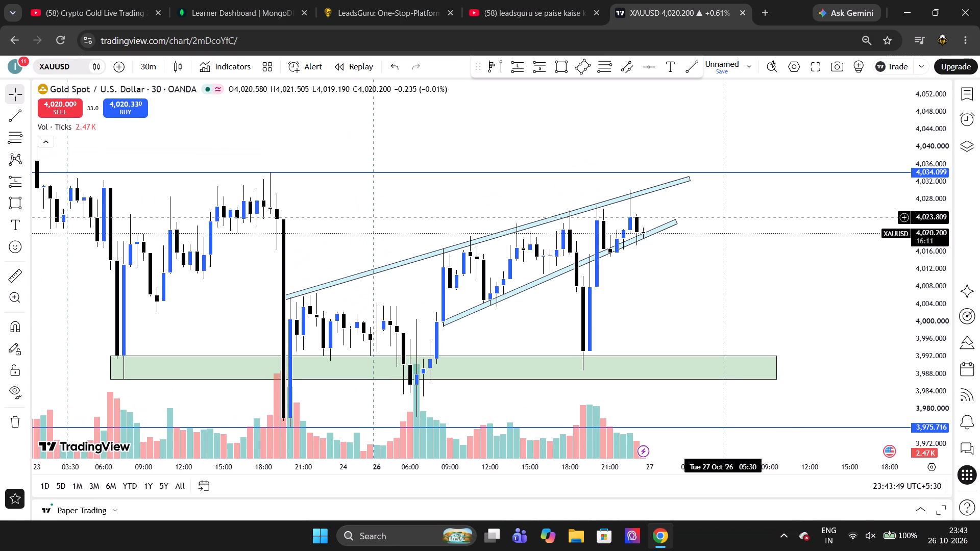
pyautogui.press('1')
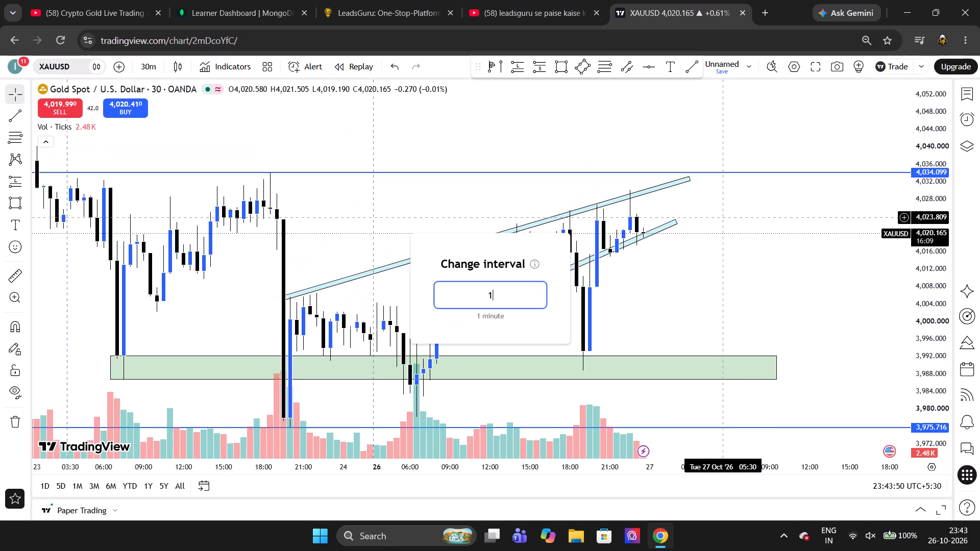
pyautogui.press('BackSpace')
pyautogui.press('5')
pyautogui.press('Return')
pyautogui.scroll(-6, 707, 242)
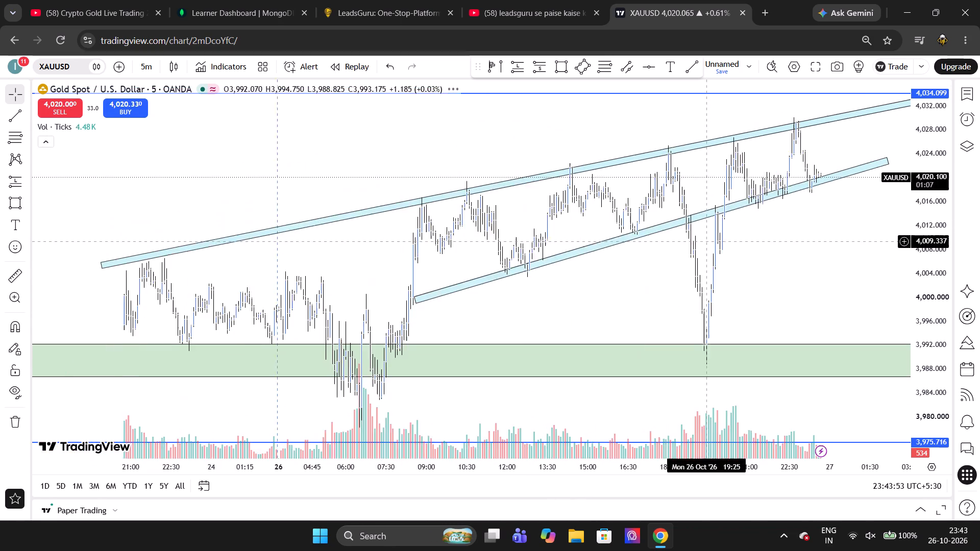
pyautogui.scroll(-2, 576, 306)
pyautogui.scroll(2, 576, 306)
pyautogui.scroll(-1, 576, 306)
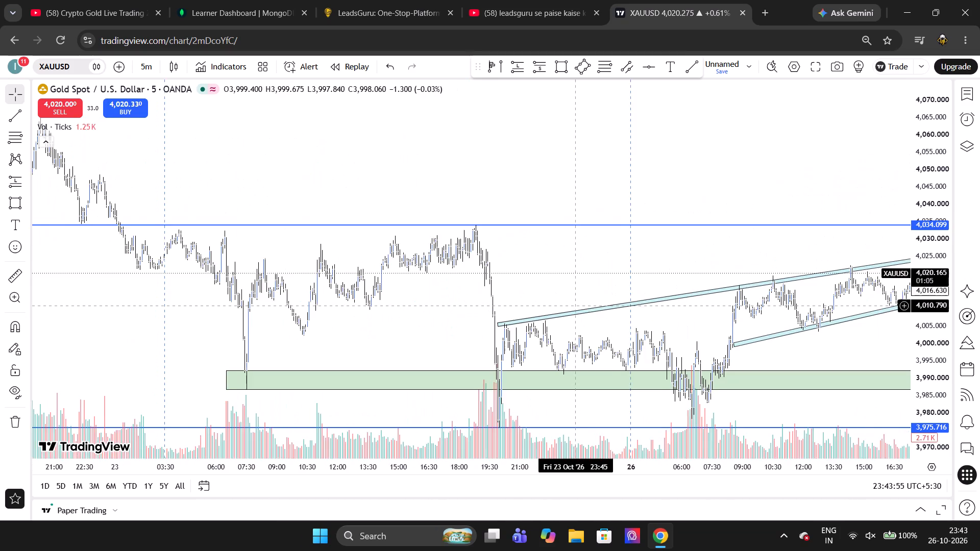
pyautogui.scroll(5, 576, 306)
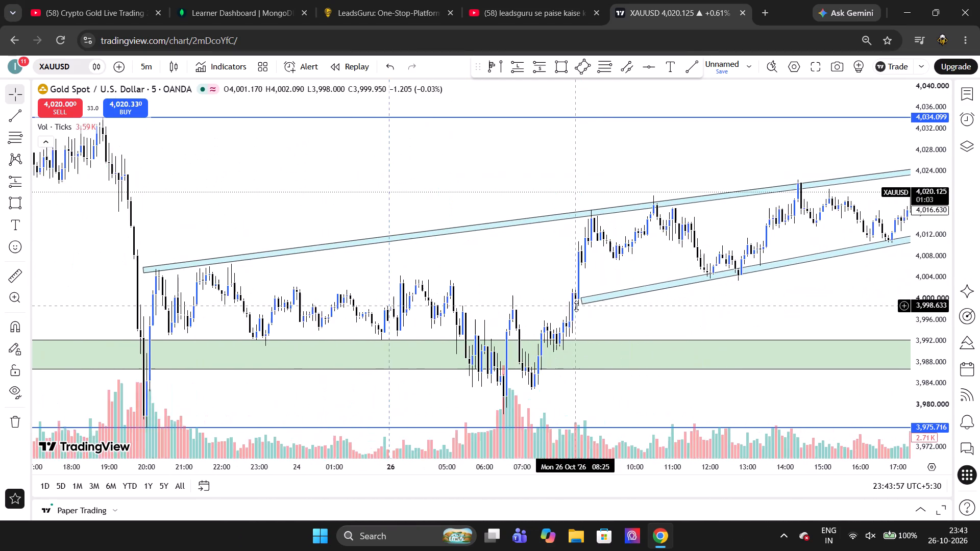
pyautogui.scroll(1, 576, 306)
pyautogui.scroll(-1, 576, 306)
pyautogui.hscroll(-4, 576, 306)
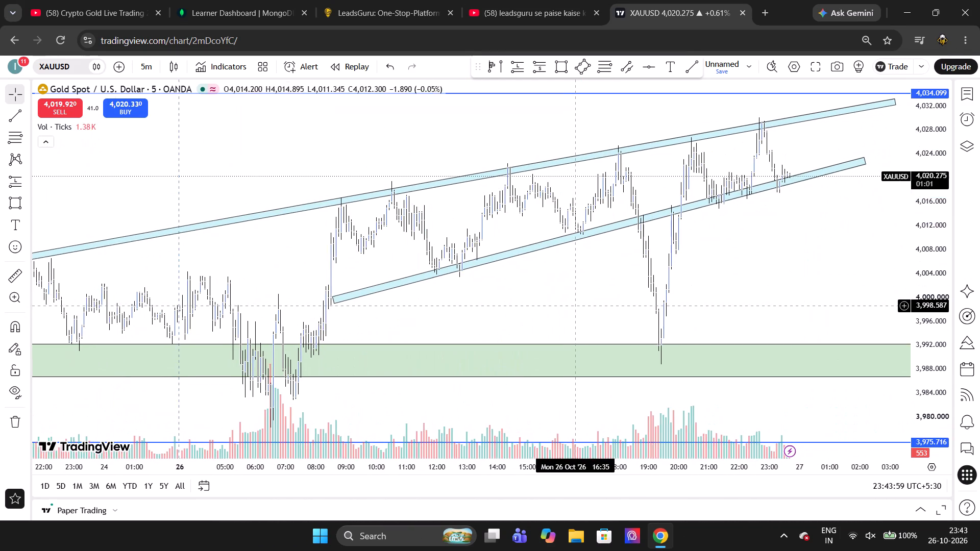
pyautogui.scroll(3, 576, 306)
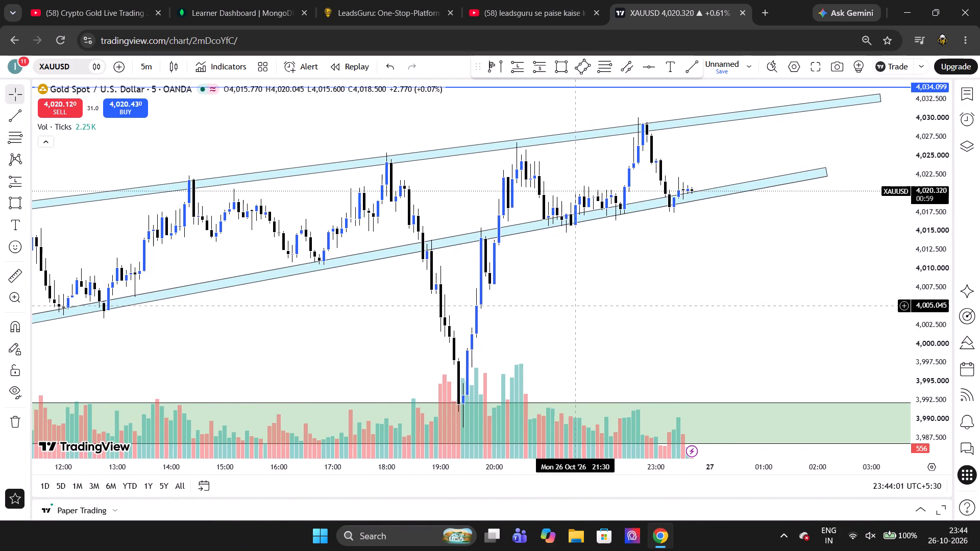
pyautogui.scroll(1, 576, 306)
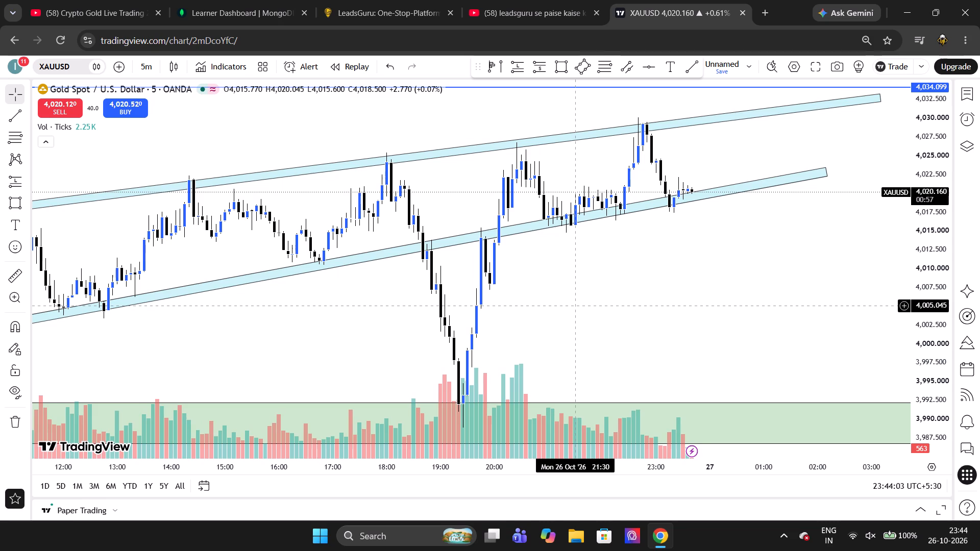
pyautogui.scroll(-2, 576, 306)
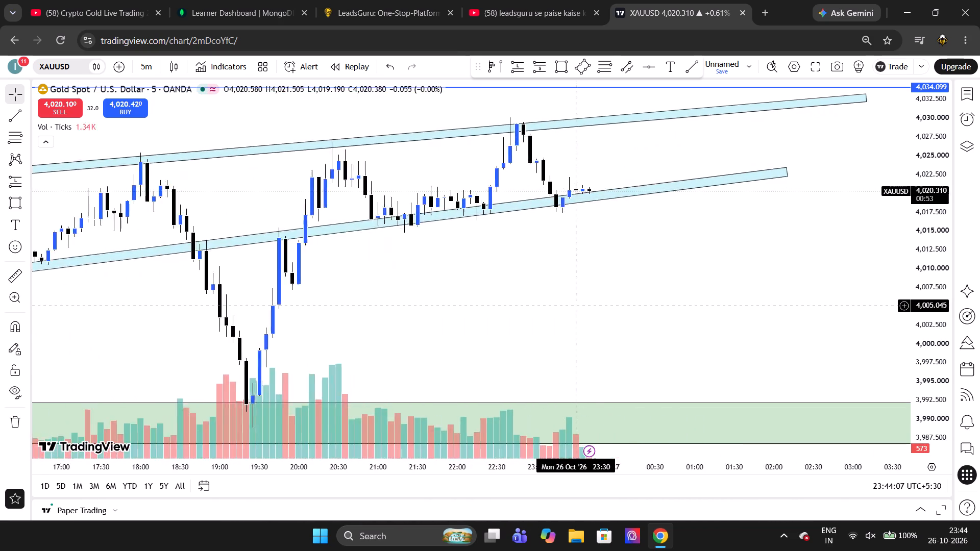
pyautogui.scroll(-7, 576, 306)
pyautogui.scroll(2, 576, 306)
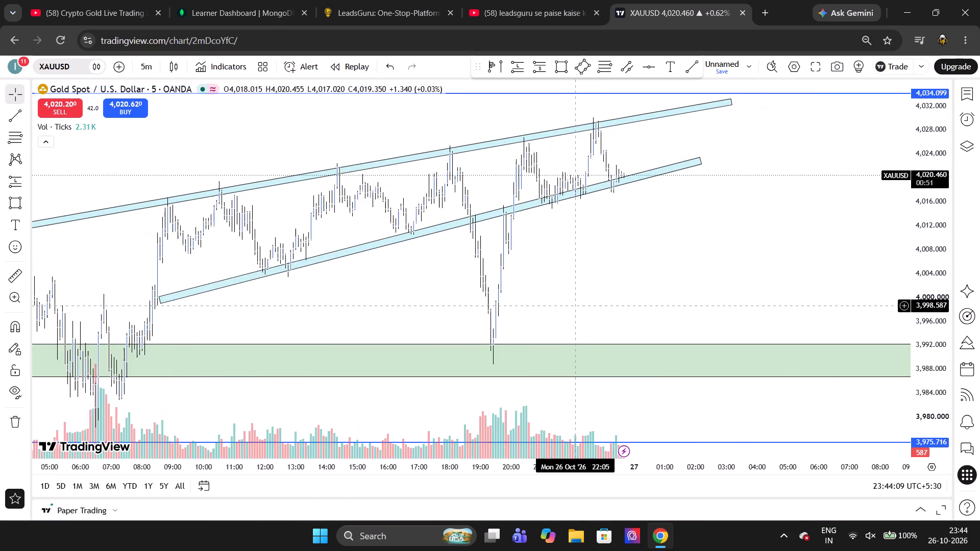
# Extend the lower rising band forward along its slope to about 4,026.6 at 05:45 on 27 October.
pyautogui.scroll(3, 576, 306)
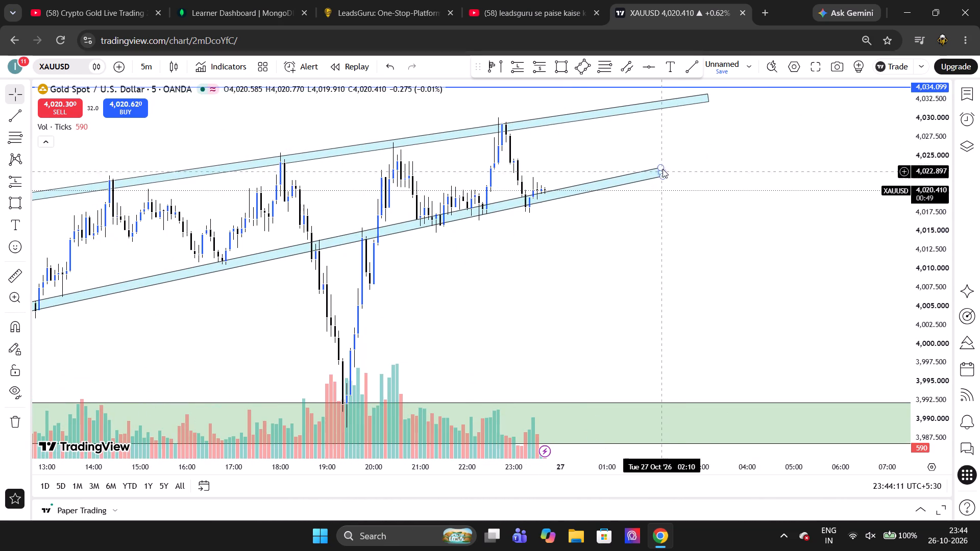
pyautogui.moveTo(664, 172); pyautogui.dragTo(830, 143)
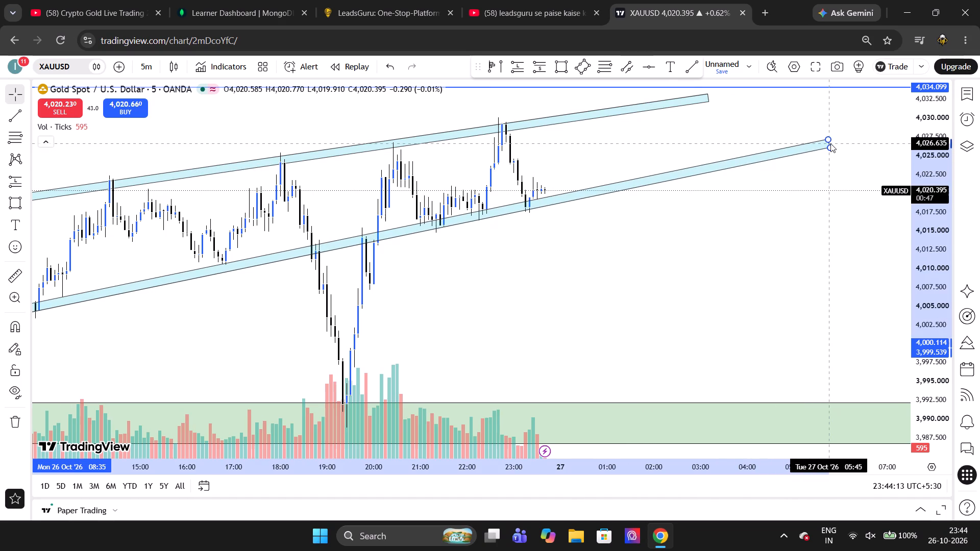
pyautogui.click(743, 227)
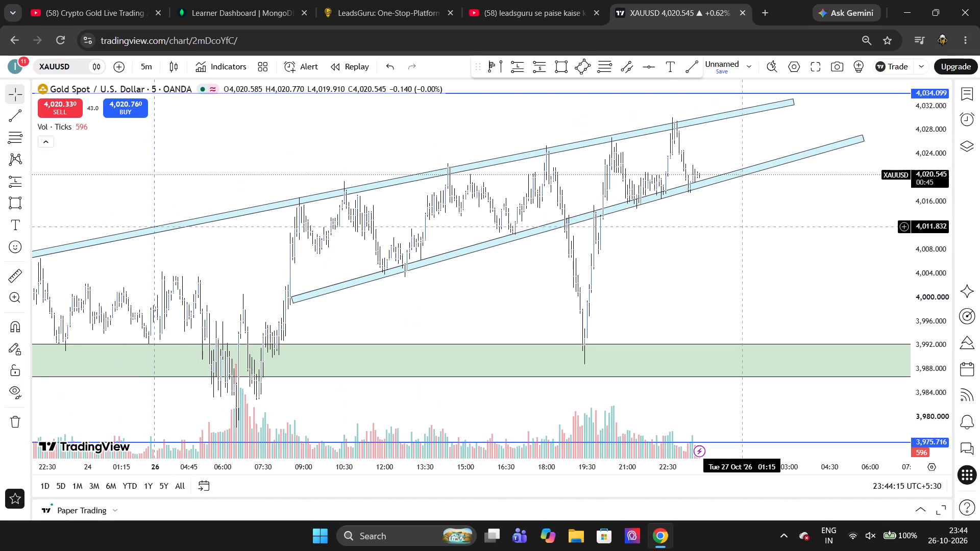
# Examine the latest candles against the lower rising band on the 5-minute, 3-minute and 1-minute timeframes.
pyautogui.scroll(-2, 743, 227)
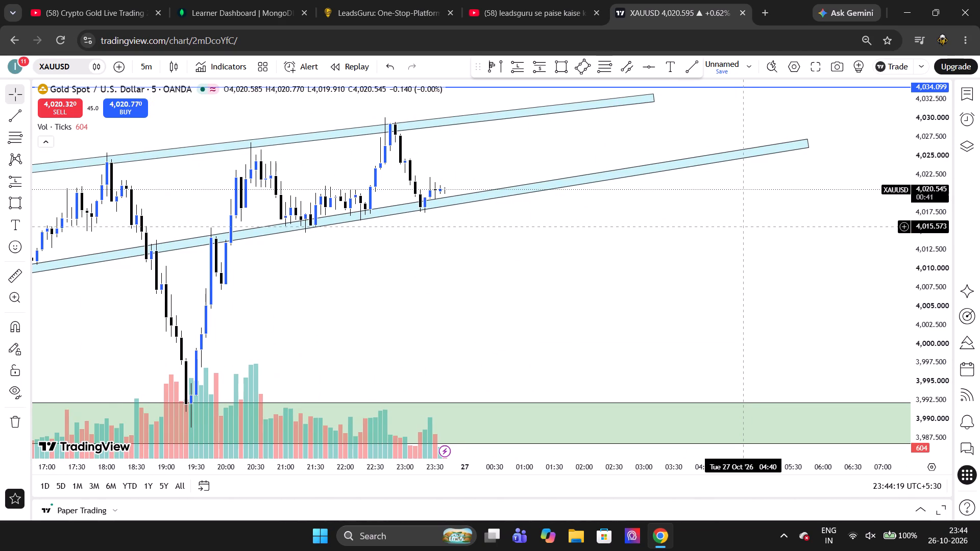
pyautogui.scroll(2, 743, 227)
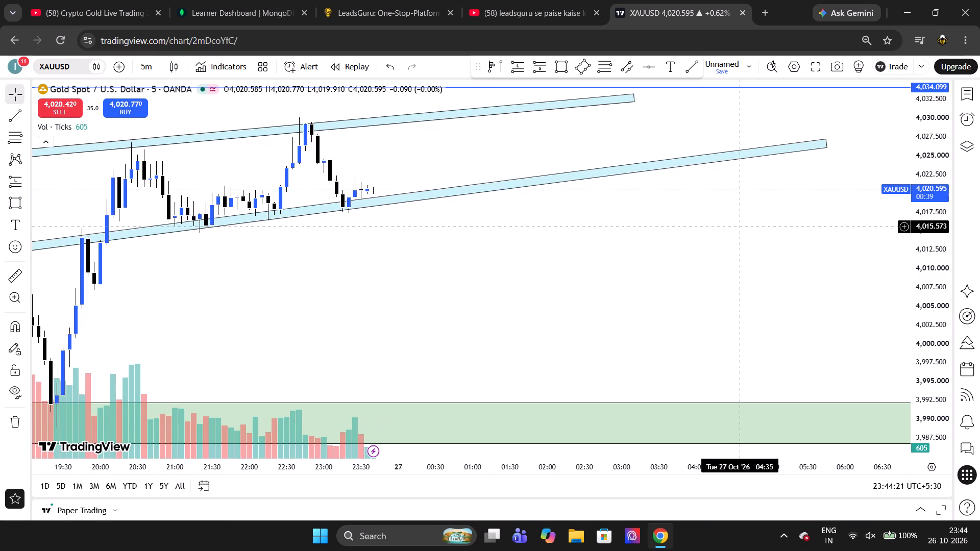
pyautogui.press('3')
pyautogui.press('Return')
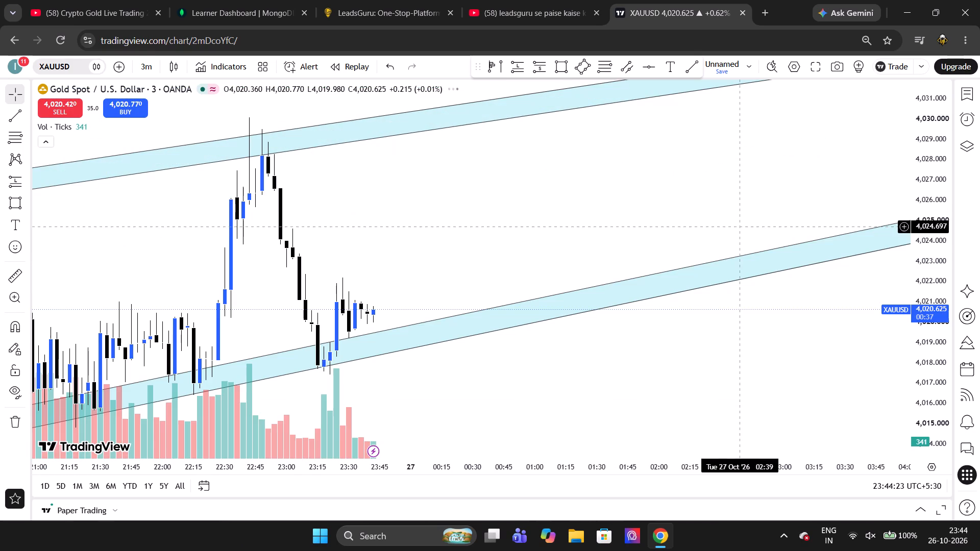
pyautogui.scroll(-1, 702, 254)
pyautogui.scroll(-1, 559, 333)
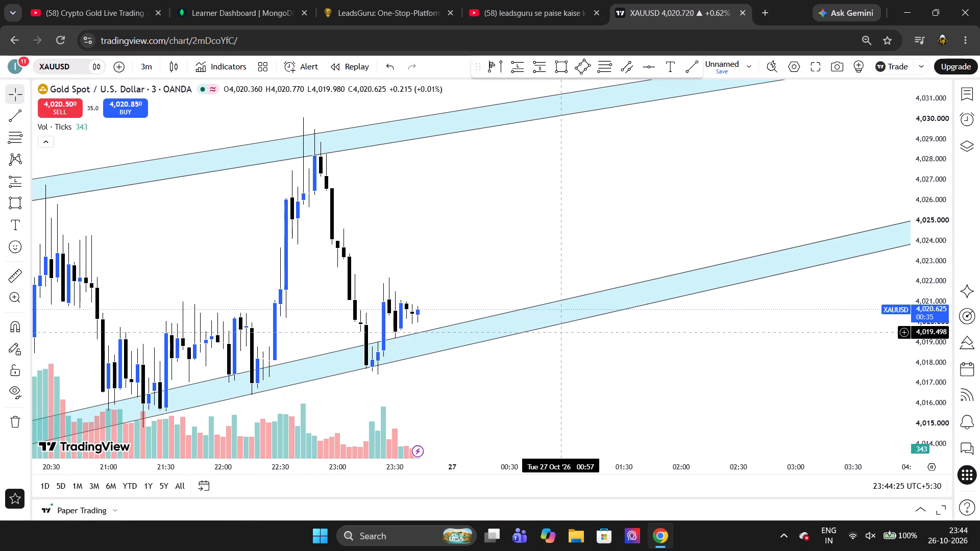
pyautogui.scroll(-1, 559, 333)
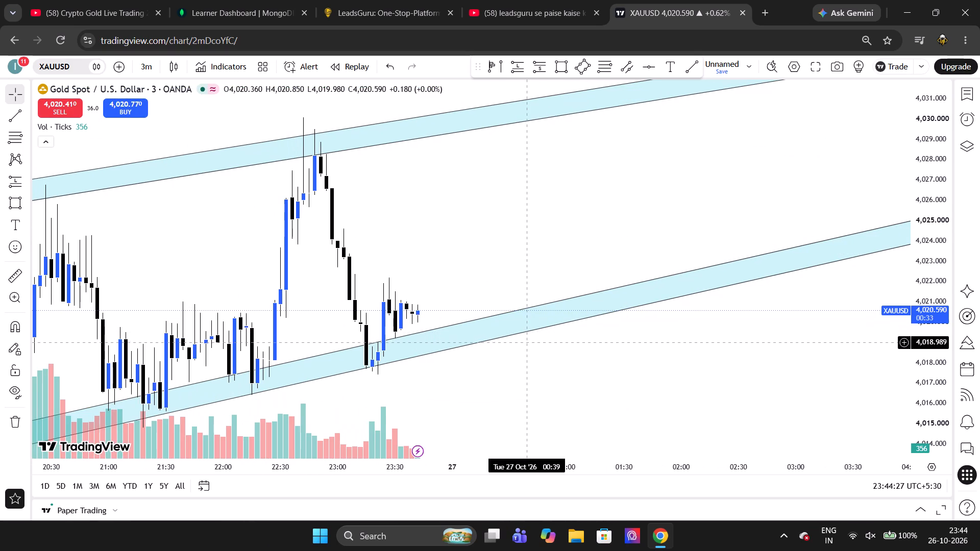
pyautogui.press('1')
pyautogui.press('Return')
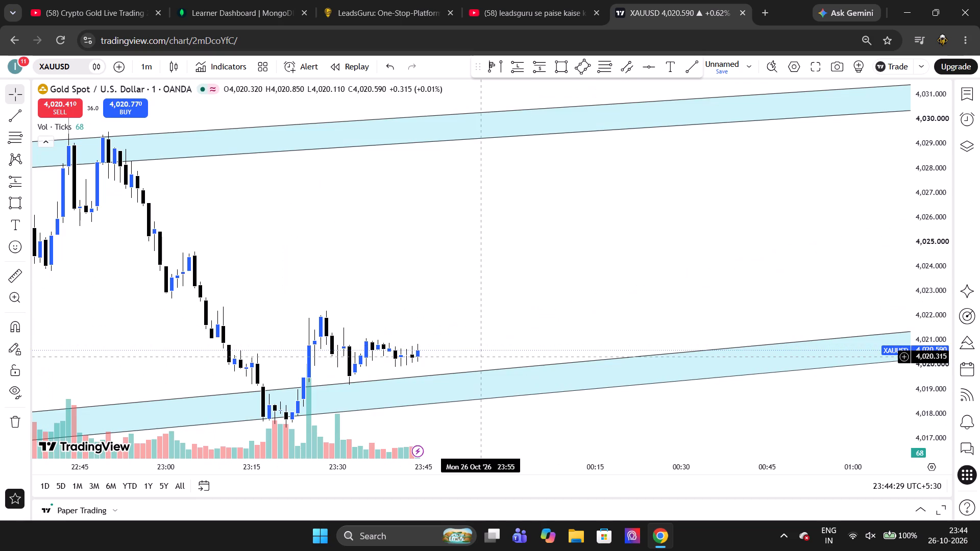
pyautogui.scroll(-2, 483, 357)
pyautogui.scroll(-1, 381, 393)
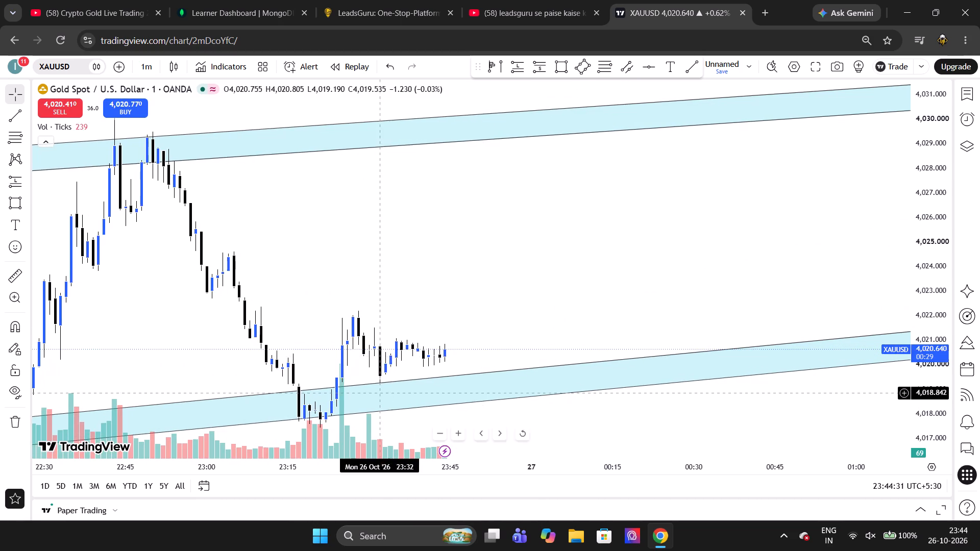
pyautogui.scroll(-1, 381, 393)
# Measure the price distance from the 23:34 candle's low down through the lower rising band on the 1-minute chart.
pyautogui.click(14, 275)
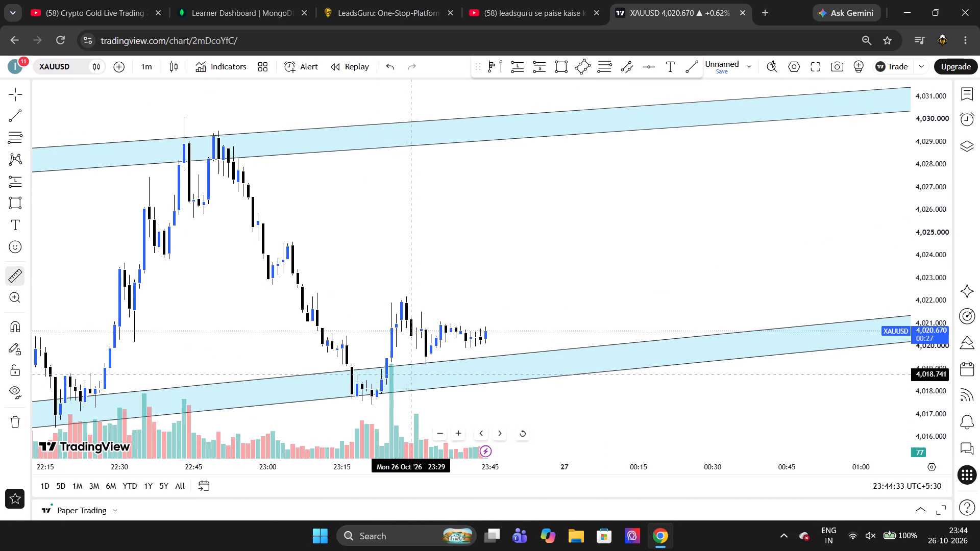
pyautogui.moveTo(436, 358); pyautogui.dragTo(430, 399)
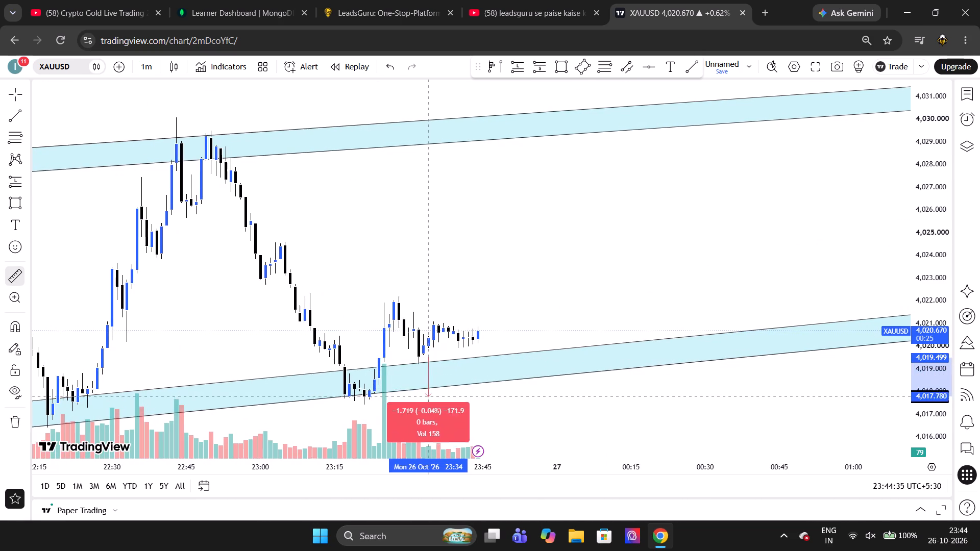
pyautogui.moveTo(430, 399); pyautogui.dragTo(429, 406)
pyautogui.doubleClick(429, 406)
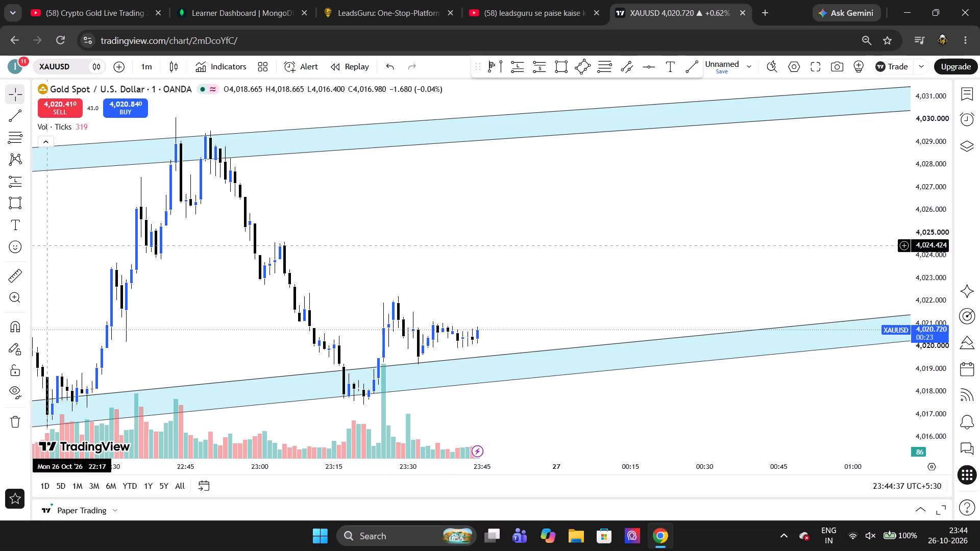
# Place a long position on the 3-minute chart at 23:30 with entry about 4,019.6 and stop about 4,017.4 below the lower rising band.
pyautogui.click(10, 178)
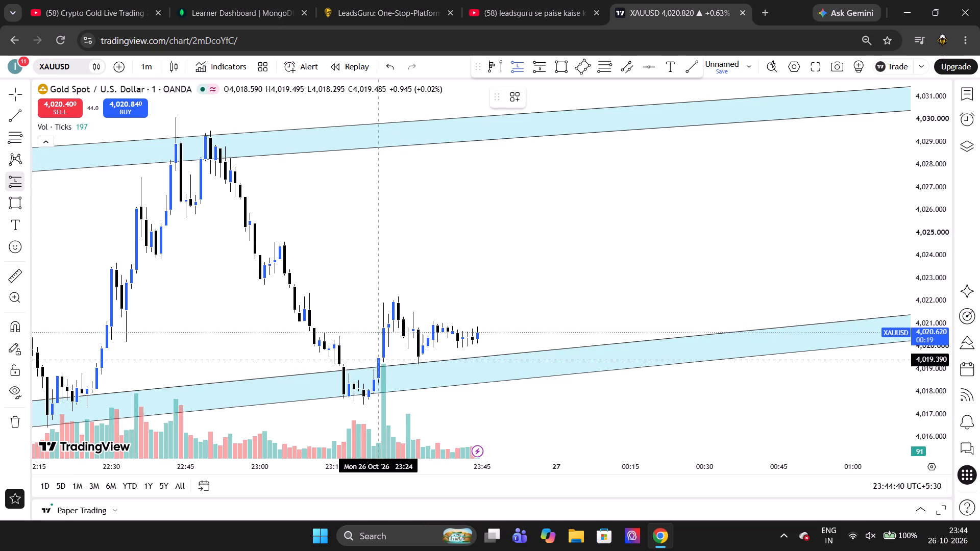
pyautogui.press('3')
pyautogui.press('Return')
pyautogui.scroll(2, 432, 302)
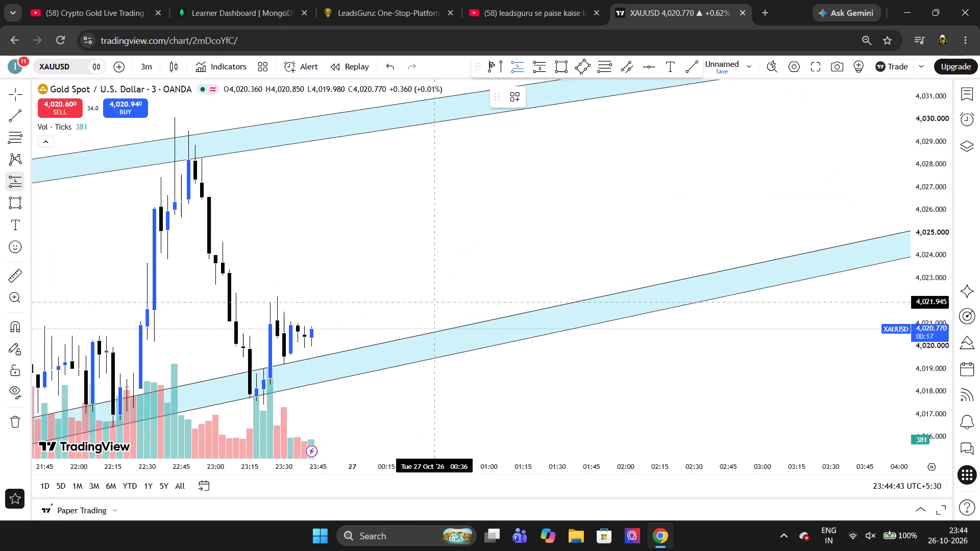
pyautogui.hscroll(2, 432, 302)
pyautogui.scroll(1, 432, 302)
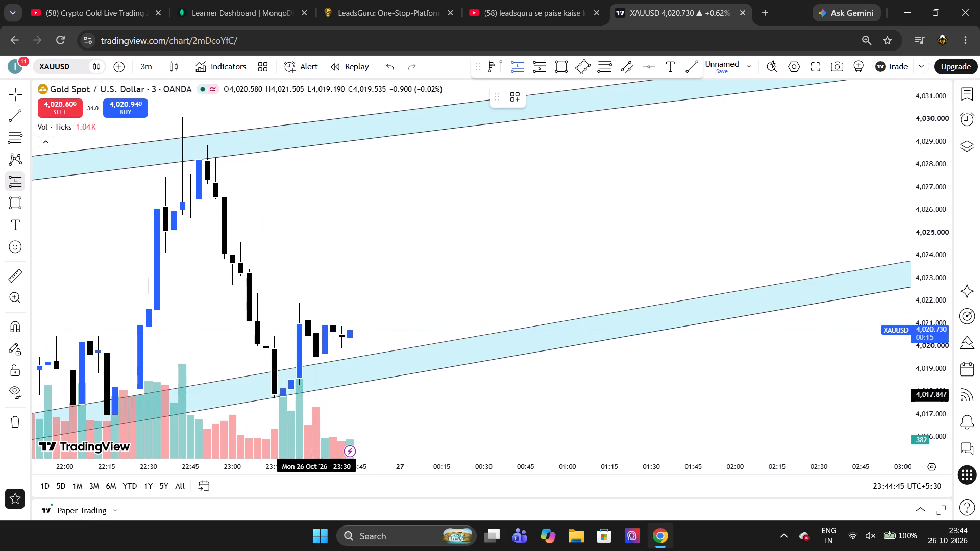
pyautogui.click(316, 356)
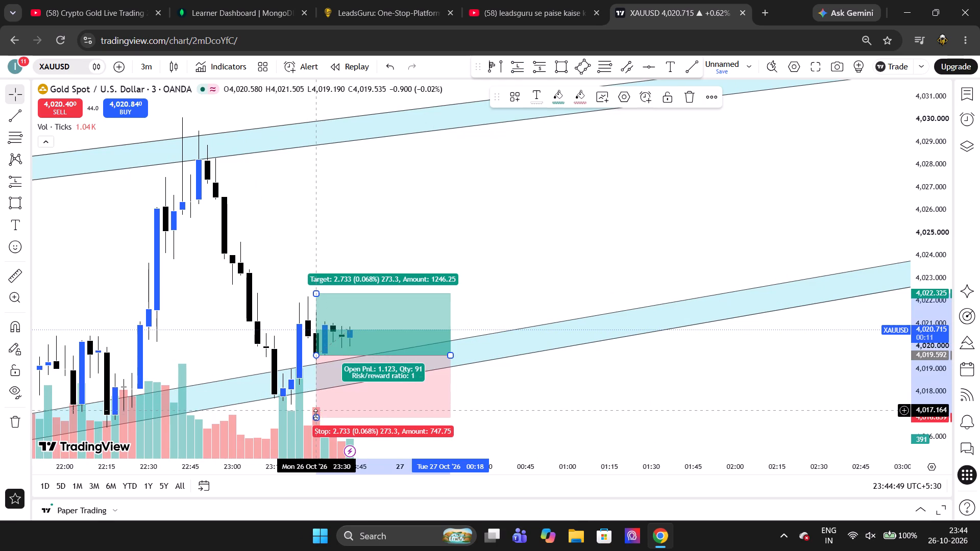
pyautogui.moveTo(315, 416); pyautogui.dragTo(306, 405)
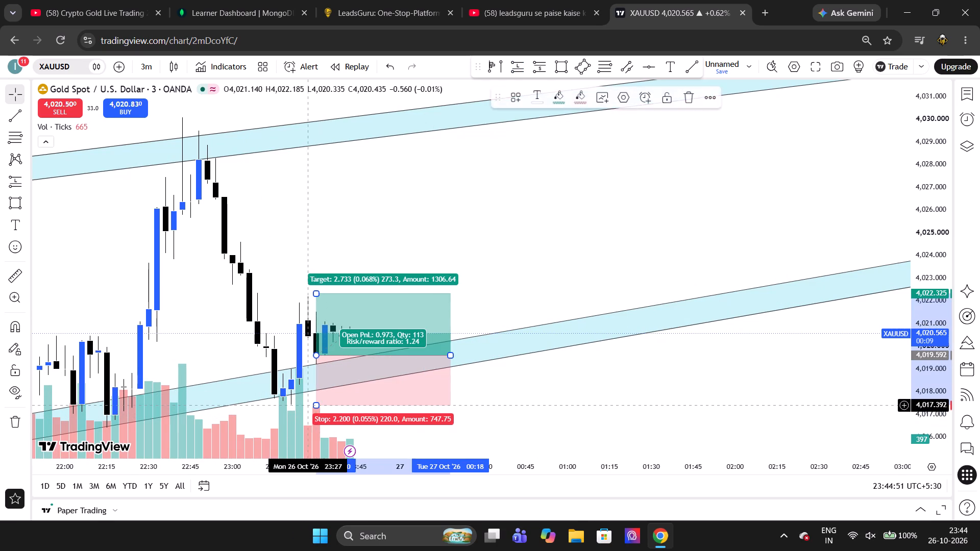
pyautogui.click(471, 372)
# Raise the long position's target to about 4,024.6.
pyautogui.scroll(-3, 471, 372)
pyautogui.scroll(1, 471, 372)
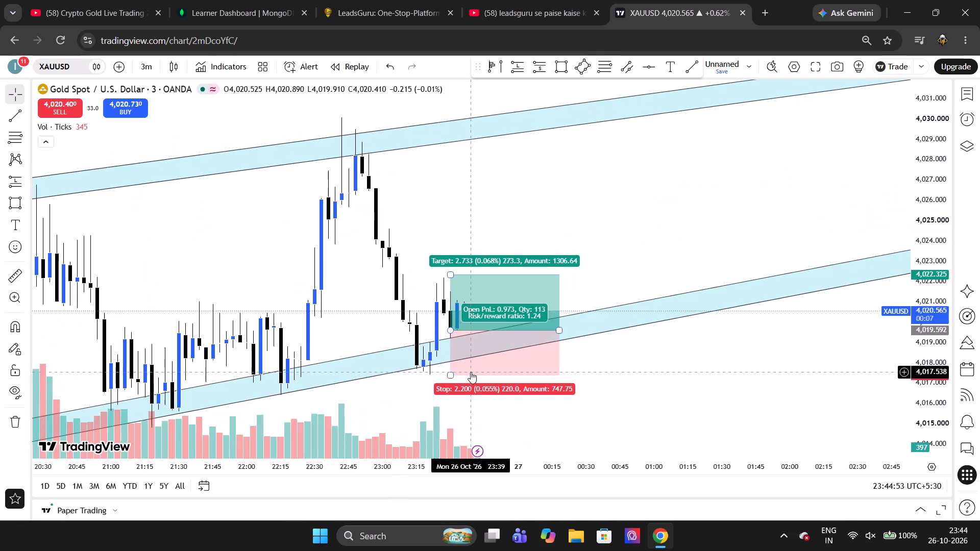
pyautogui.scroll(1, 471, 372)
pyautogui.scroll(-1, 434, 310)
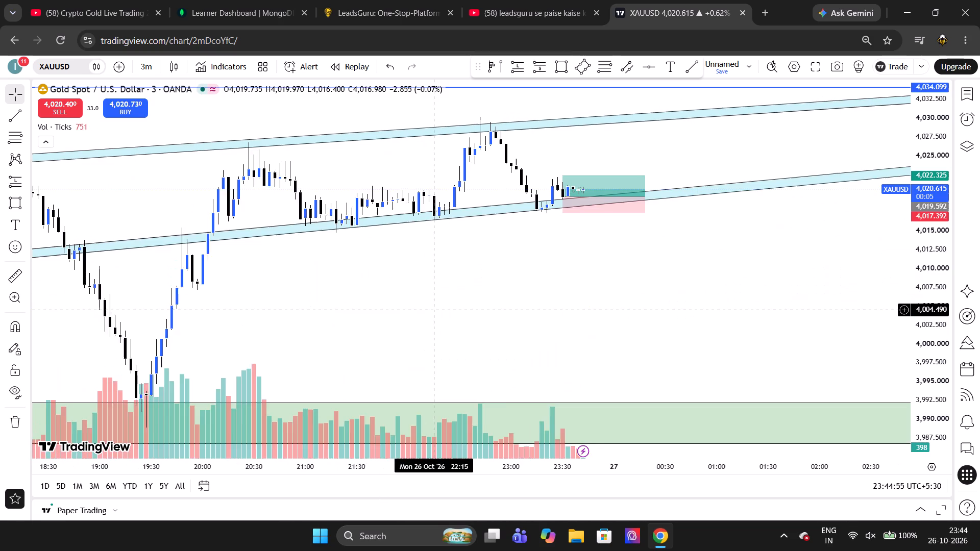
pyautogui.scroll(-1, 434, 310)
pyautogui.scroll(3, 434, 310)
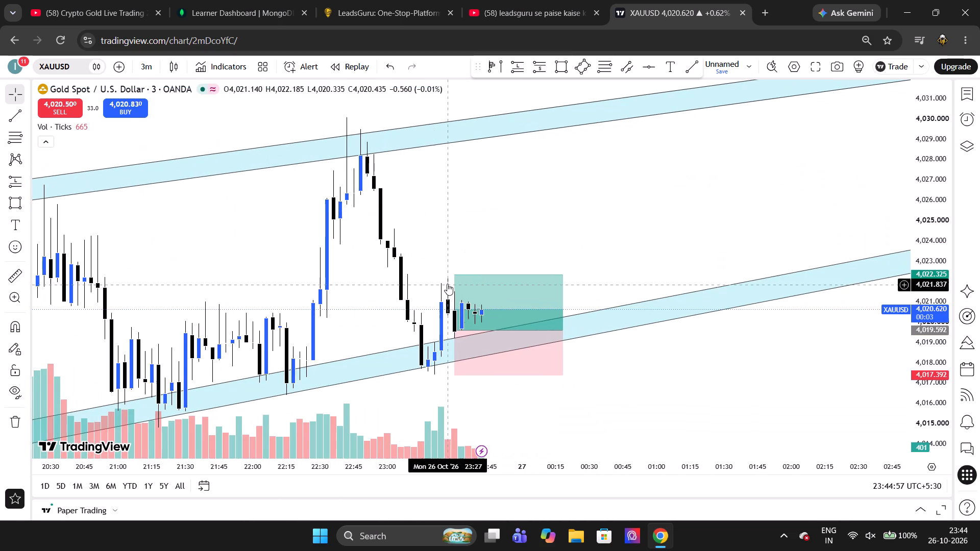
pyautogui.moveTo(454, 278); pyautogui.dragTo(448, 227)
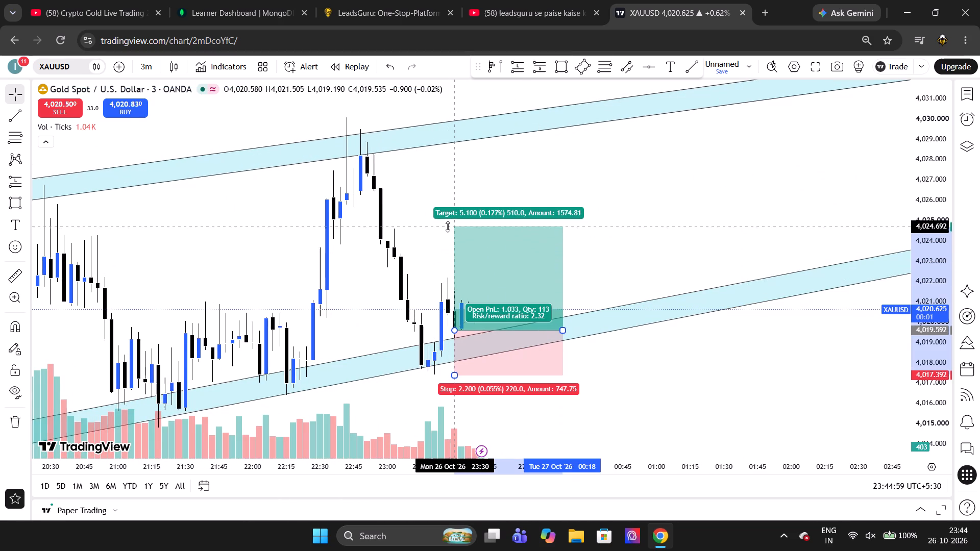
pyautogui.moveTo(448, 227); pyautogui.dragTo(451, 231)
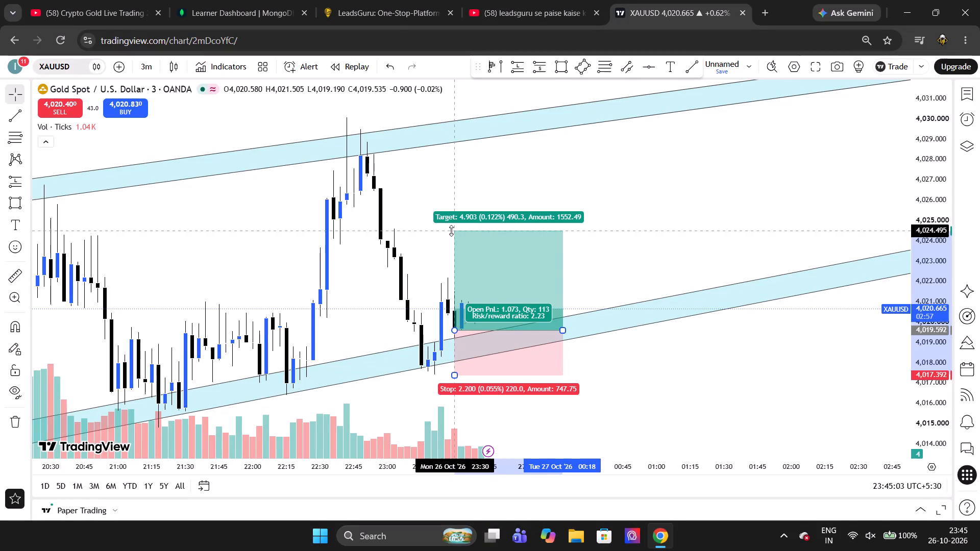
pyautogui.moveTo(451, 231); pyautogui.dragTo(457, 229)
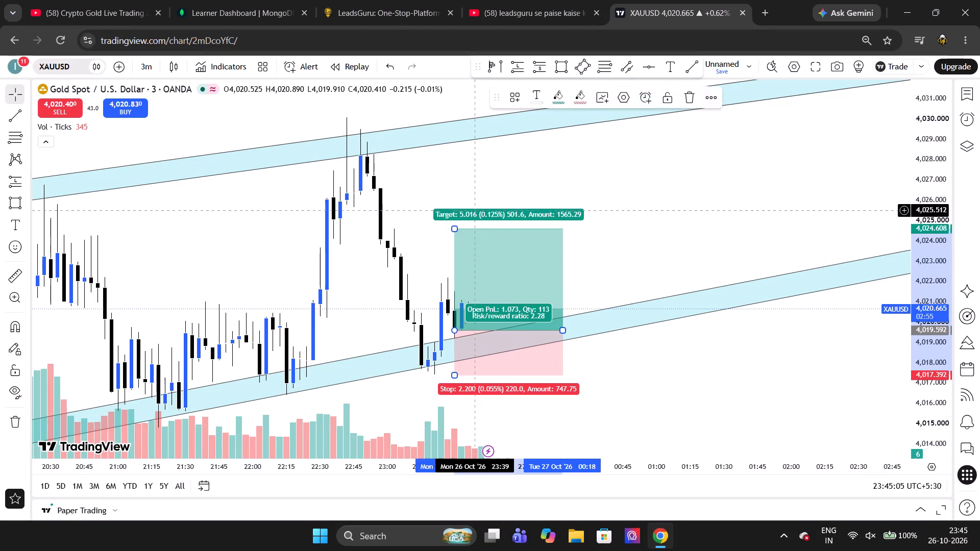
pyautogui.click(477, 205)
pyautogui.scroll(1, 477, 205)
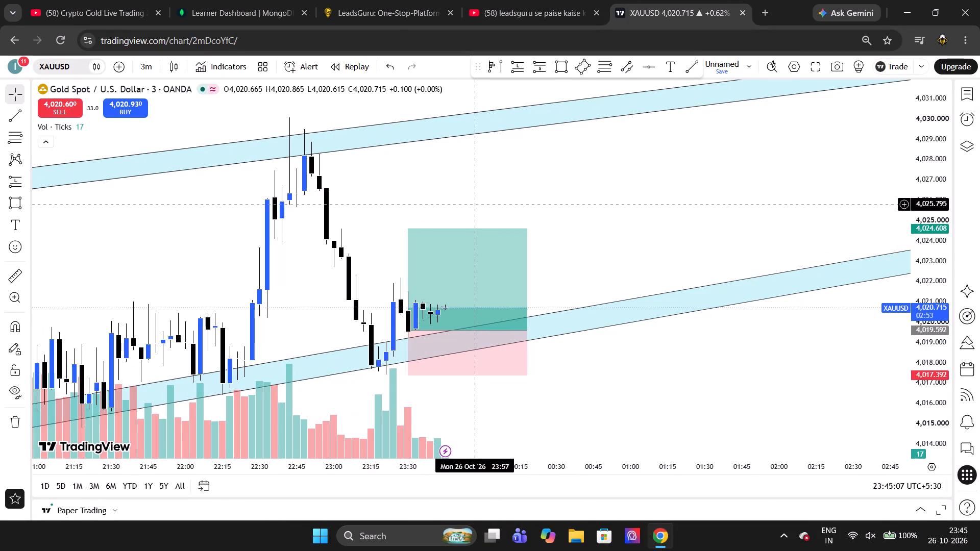
# Measure the price distances from the long position's entry level down to its stop and up to its target.
pyautogui.click(26, 278)
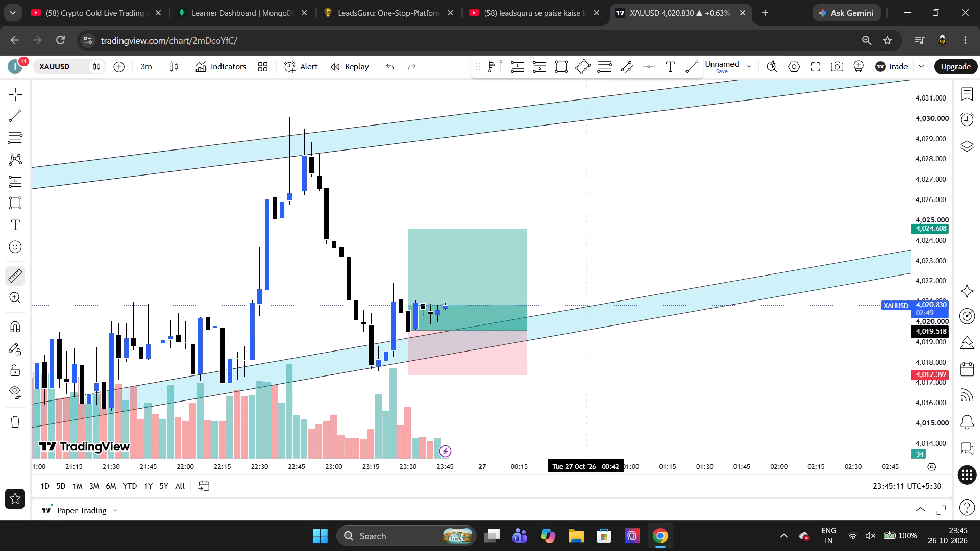
pyautogui.moveTo(584, 330); pyautogui.dragTo(593, 371)
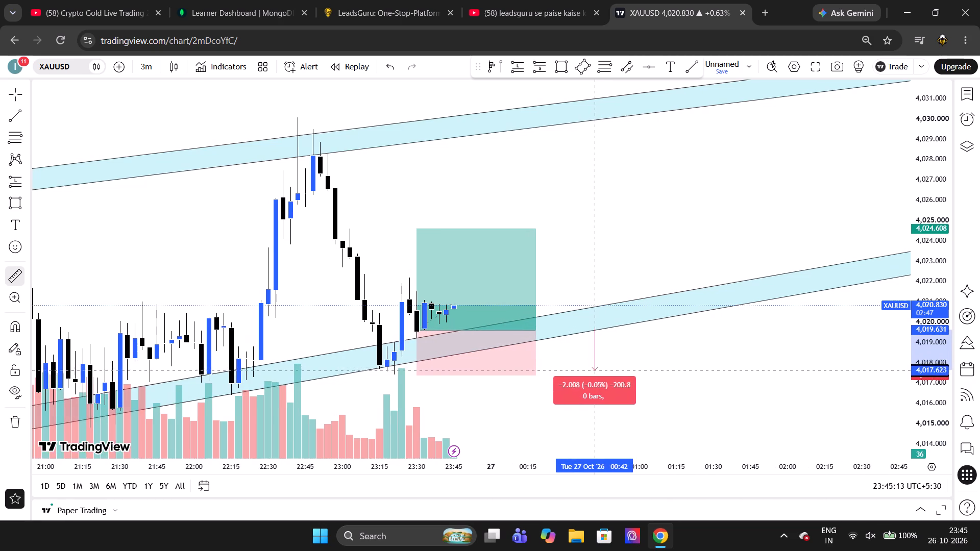
pyautogui.moveTo(593, 371); pyautogui.dragTo(599, 375)
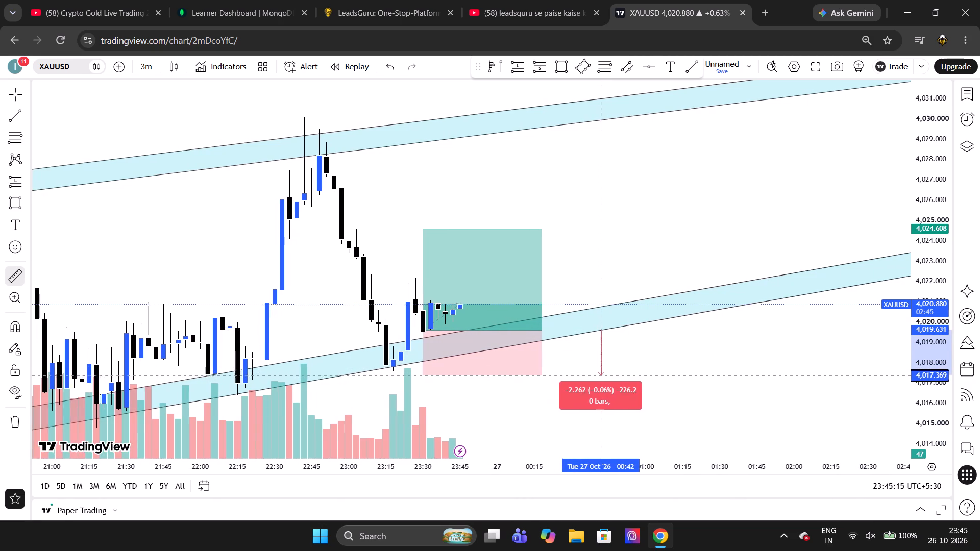
pyautogui.moveTo(599, 375); pyautogui.dragTo(601, 376)
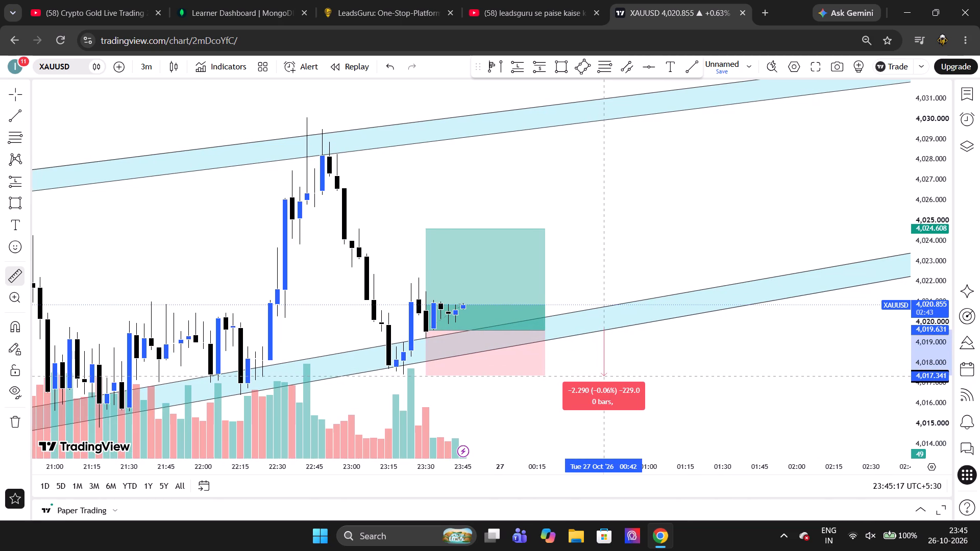
pyautogui.moveTo(601, 376); pyautogui.dragTo(595, 260)
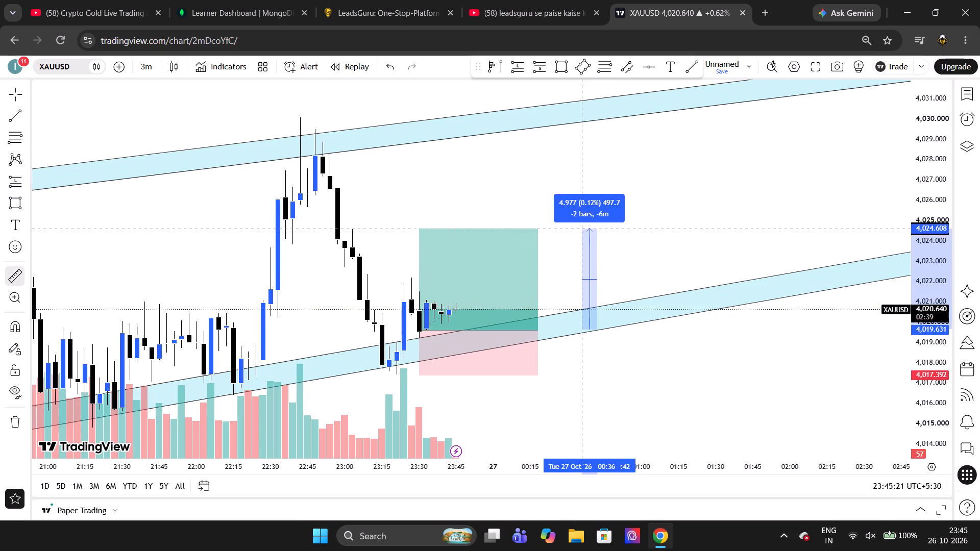
pyautogui.doubleClick(595, 242)
# Shorten the long position so that it ends at about 00:03 on 27 October.
pyautogui.scroll(1, 595, 242)
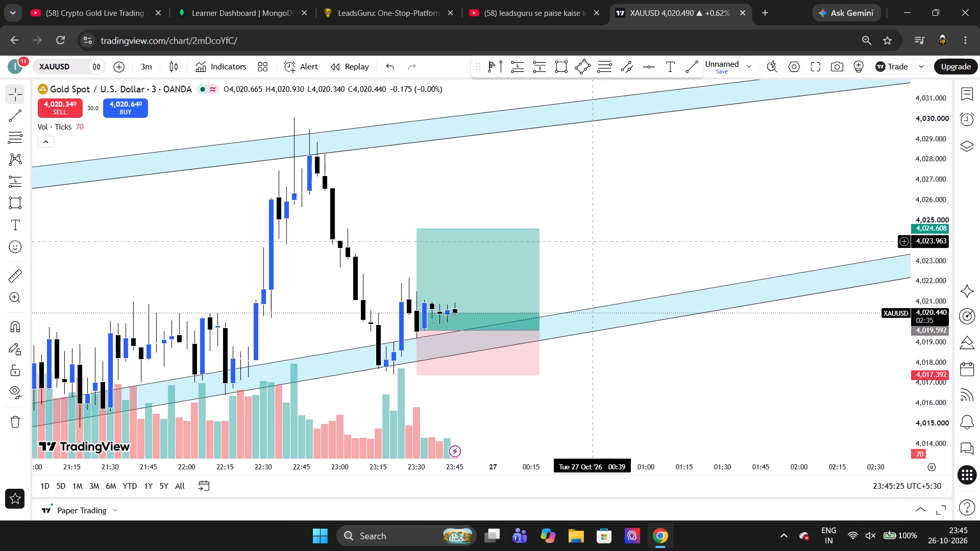
pyautogui.scroll(-2, 595, 242)
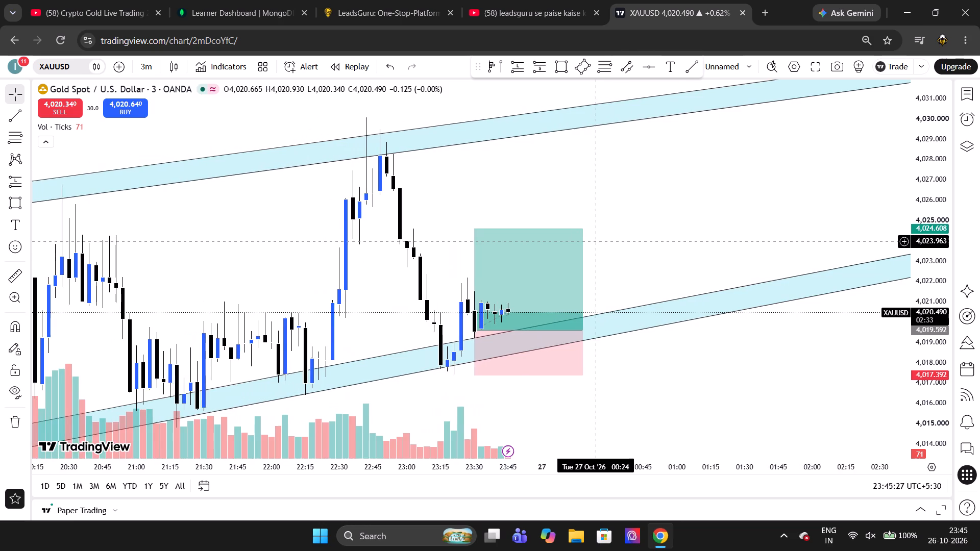
pyautogui.scroll(-1, 595, 242)
pyautogui.scroll(2, 595, 242)
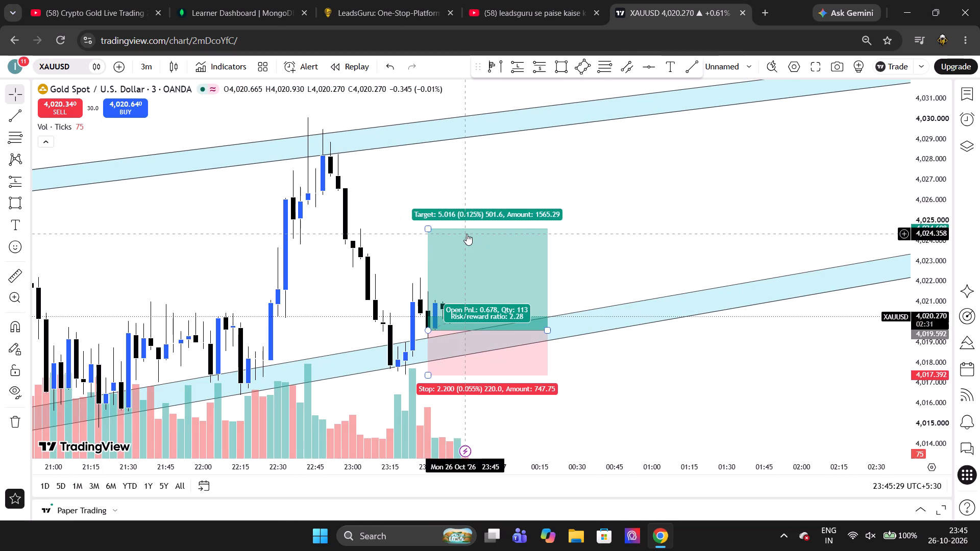
pyautogui.click(592, 218)
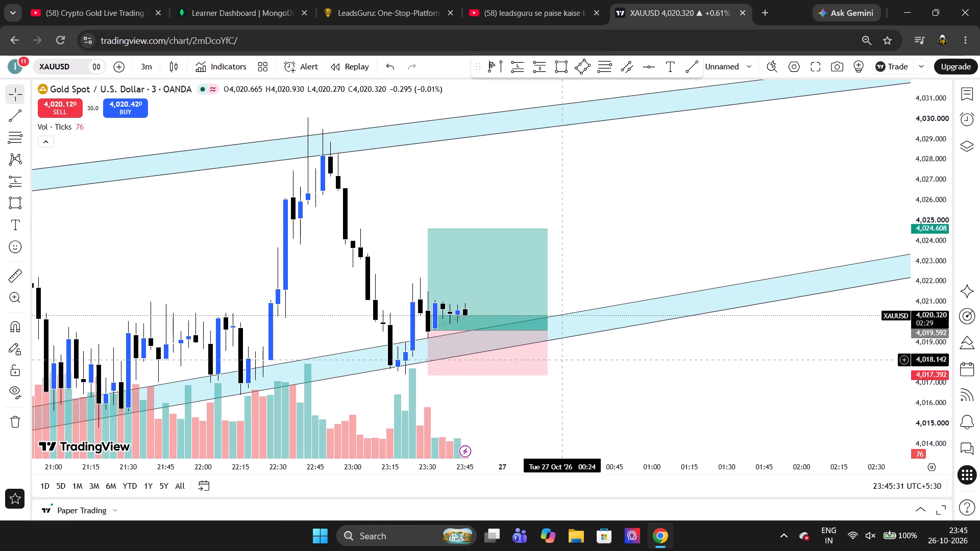
pyautogui.moveTo(548, 330); pyautogui.dragTo(510, 332)
pyautogui.click(586, 367)
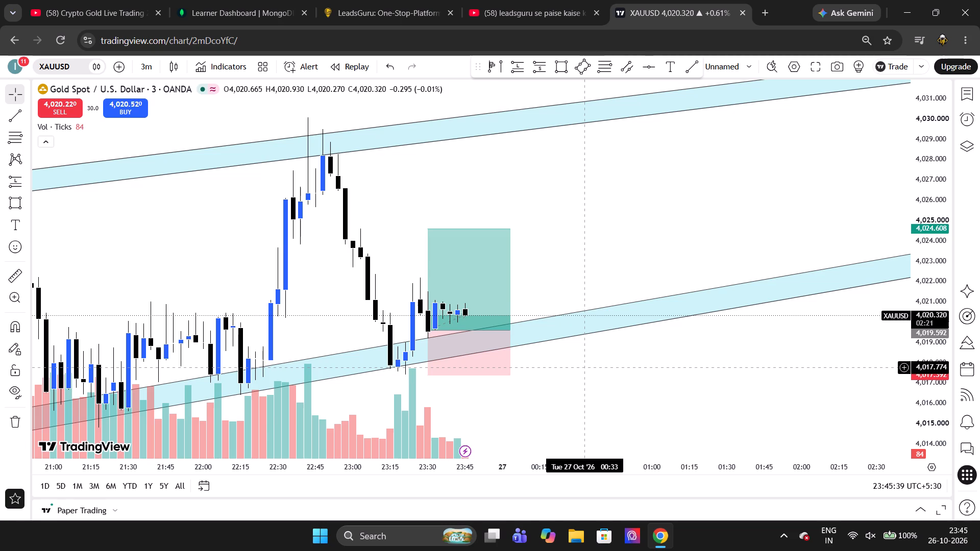
# Raise the long position's target to about 4,034.1, at the blue horizontal level above the upper rising band.
pyautogui.scroll(-2, 586, 367)
pyautogui.hscroll(-4, 586, 367)
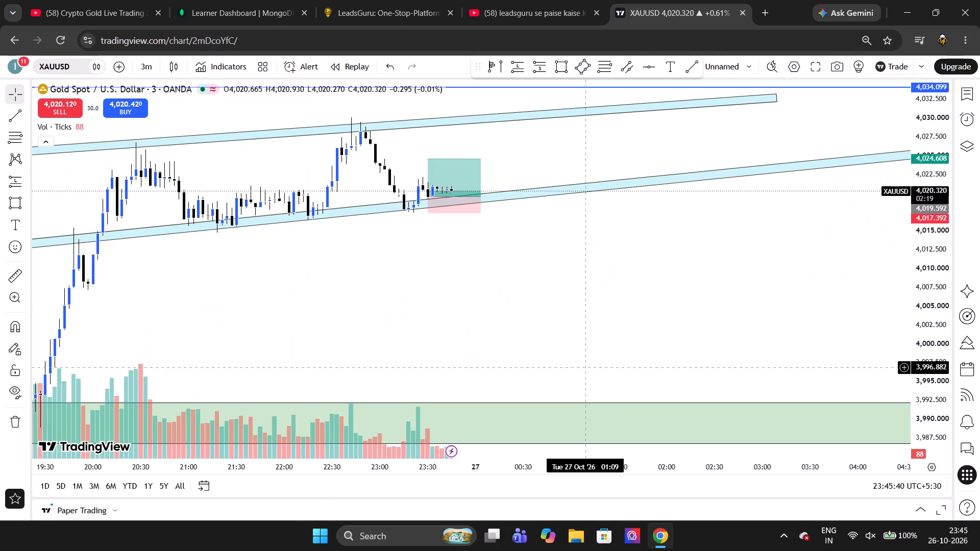
pyautogui.scroll(-1, 586, 367)
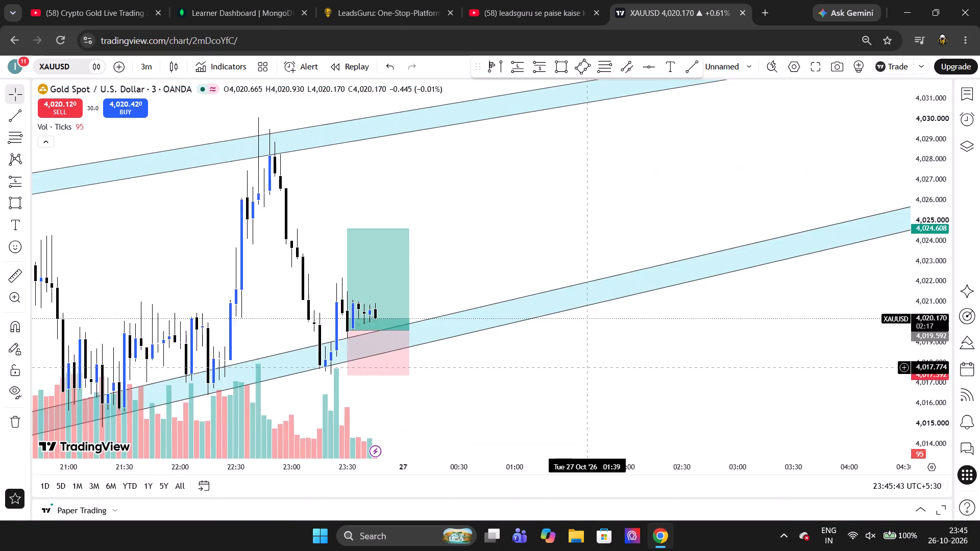
pyautogui.scroll(-2, 586, 367)
pyautogui.scroll(2, 586, 367)
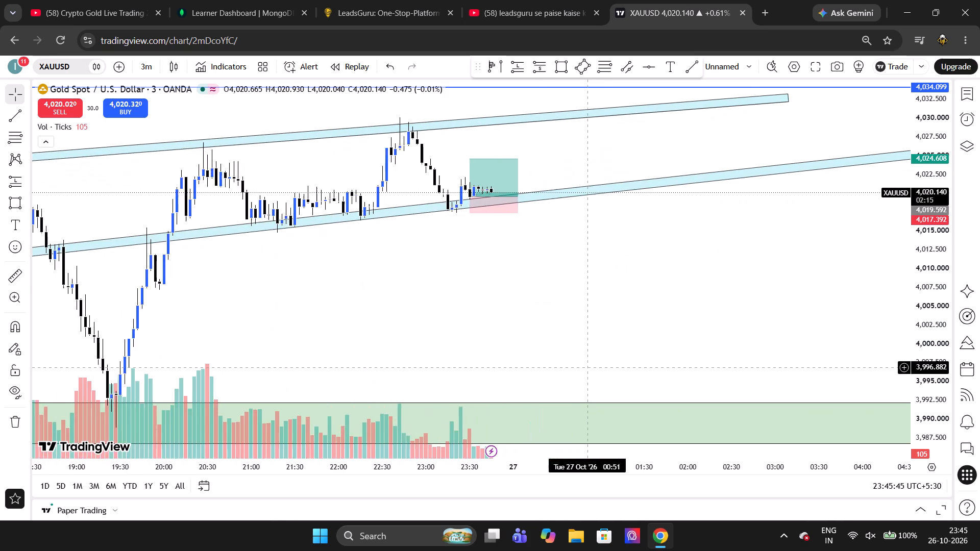
pyautogui.scroll(-3, 586, 367)
pyautogui.scroll(-1, 646, 226)
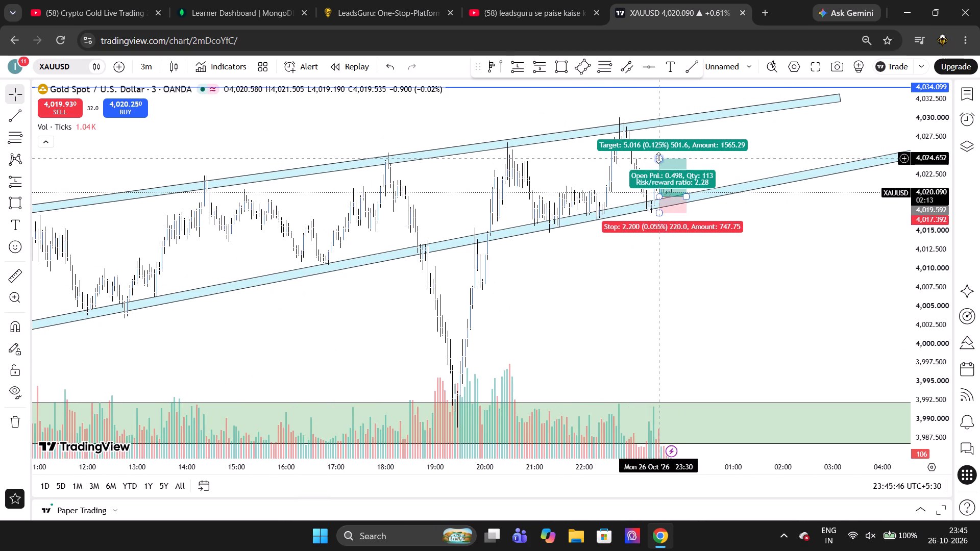
pyautogui.moveTo(658, 158); pyautogui.dragTo(651, 89)
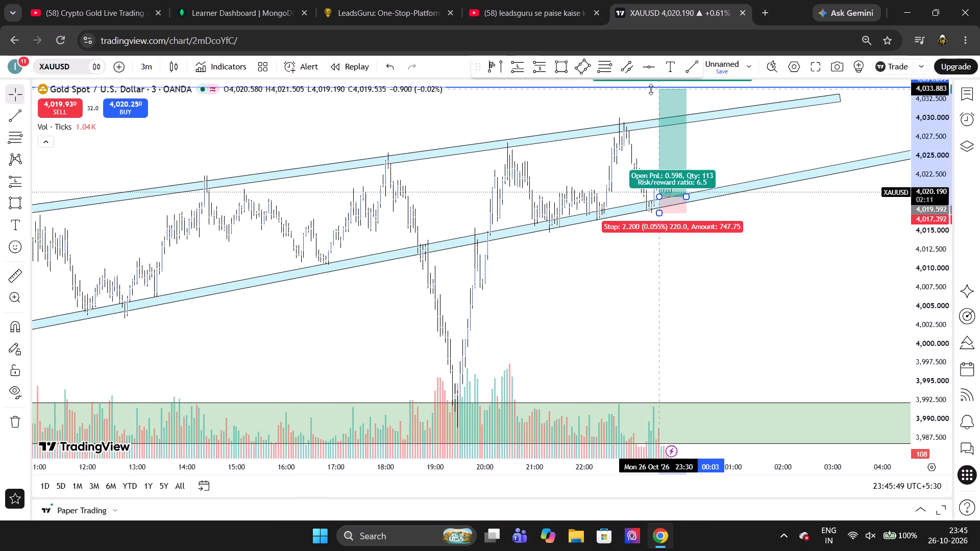
pyautogui.moveTo(651, 89); pyautogui.dragTo(643, 87)
pyautogui.click(707, 158)
# Examine the long position and latest candles against the rising bands and green zone on the 3-minute chart.
pyautogui.scroll(2, 707, 158)
pyautogui.hscroll(1, 473, 266)
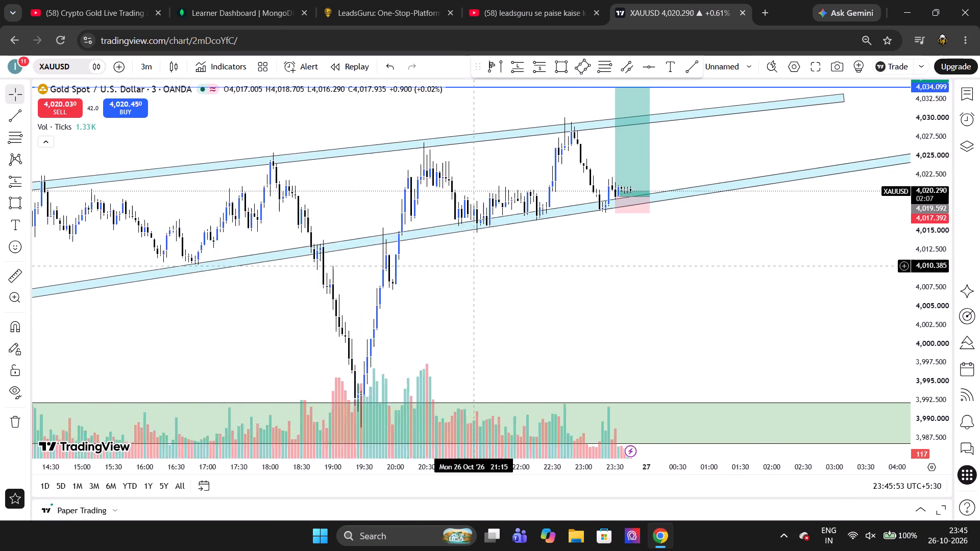
pyautogui.hscroll(1, 473, 266)
pyautogui.scroll(-1, 131, 325)
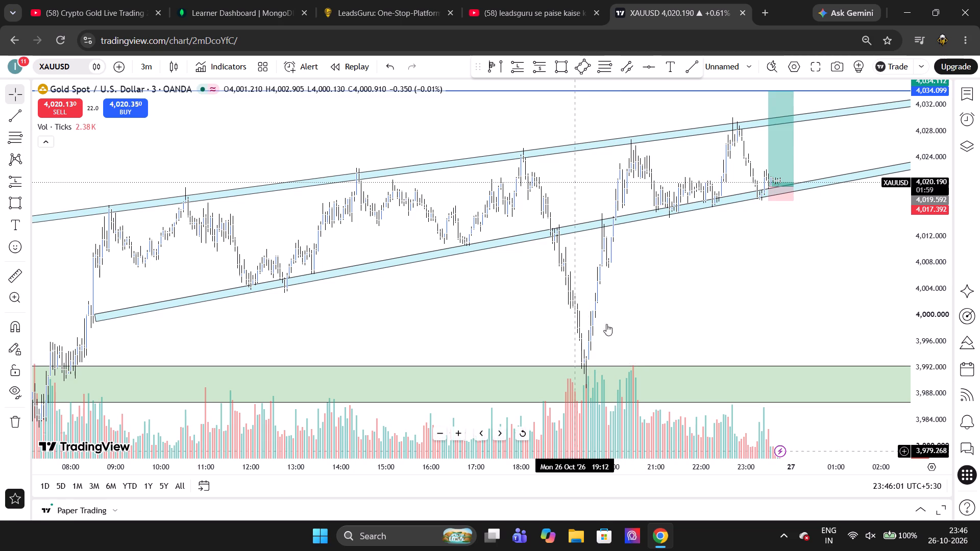
pyautogui.scroll(3, 649, 202)
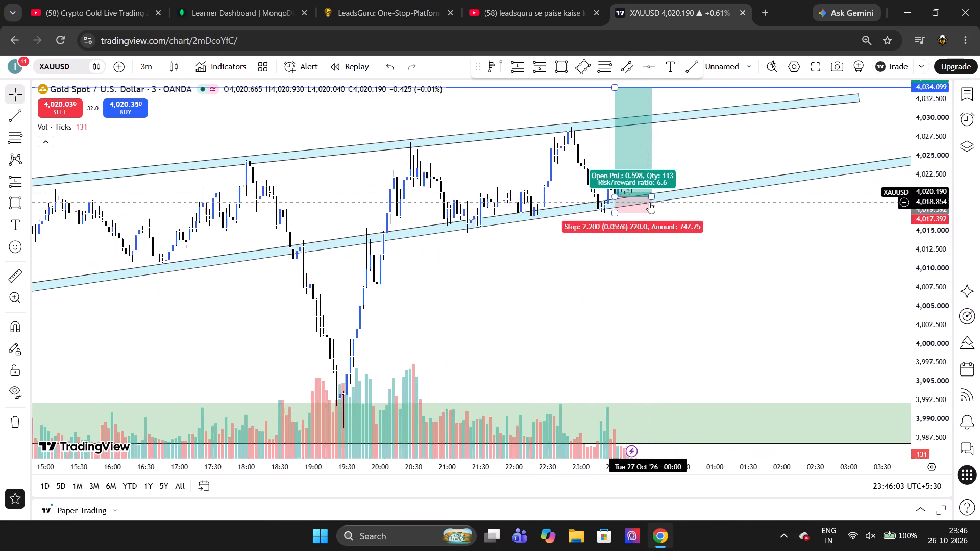
pyautogui.scroll(5, 649, 202)
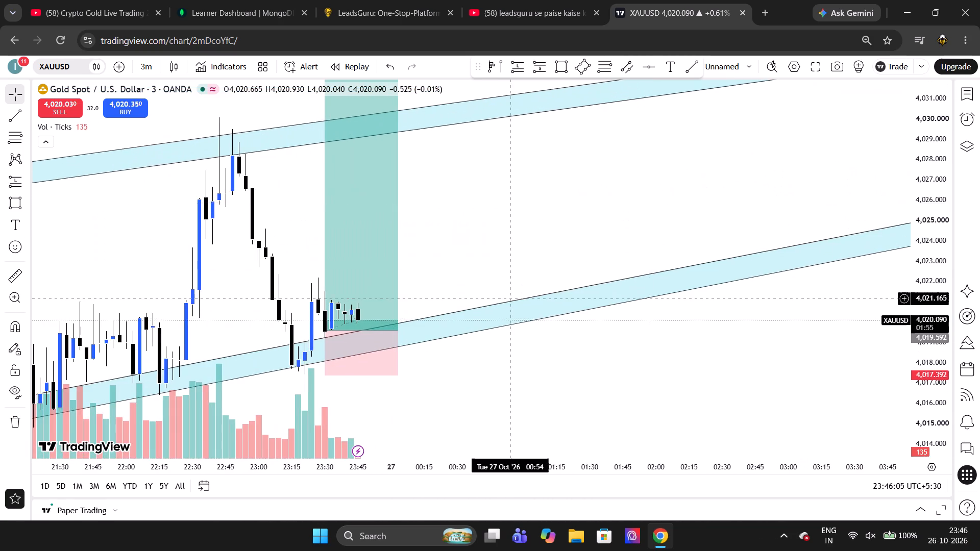
pyautogui.scroll(-3, 509, 298)
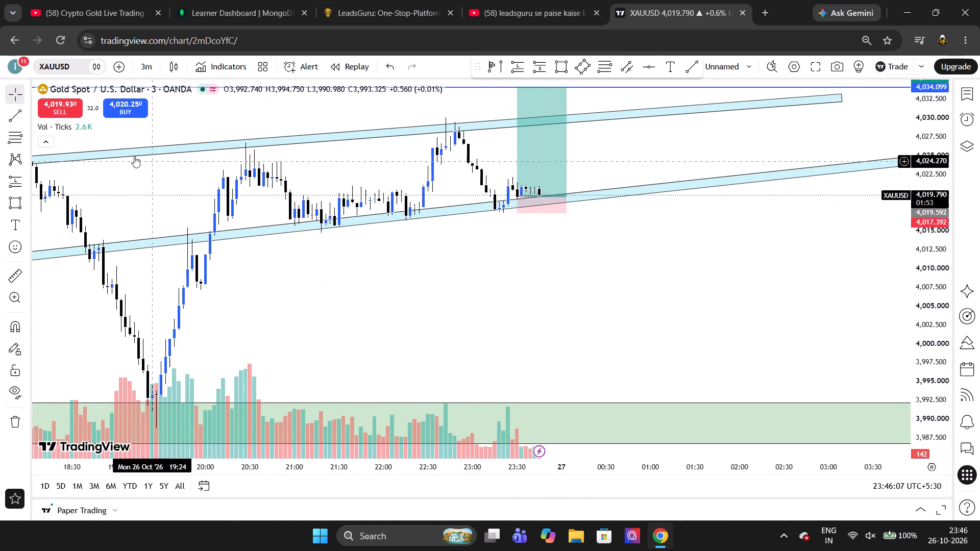
pyautogui.scroll(2, 405, 241)
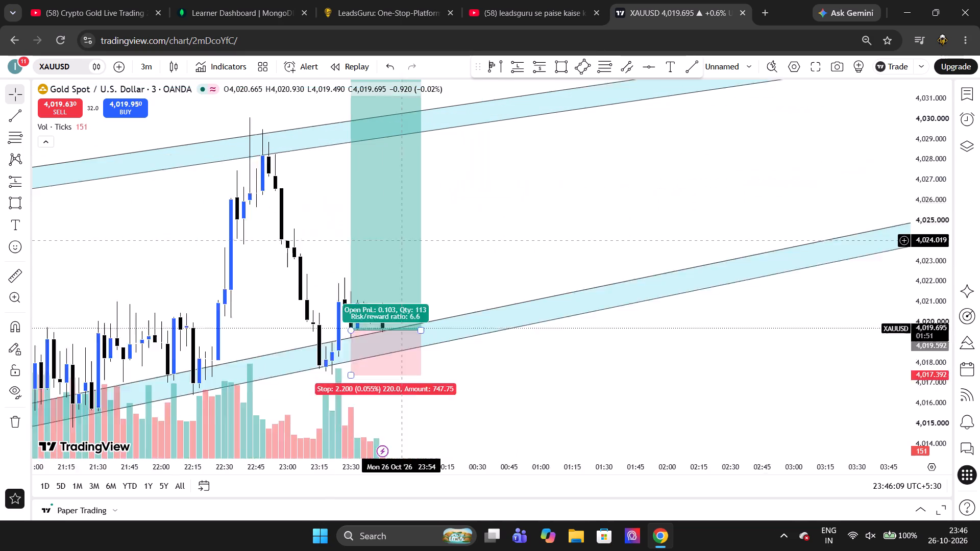
pyautogui.scroll(1, 405, 241)
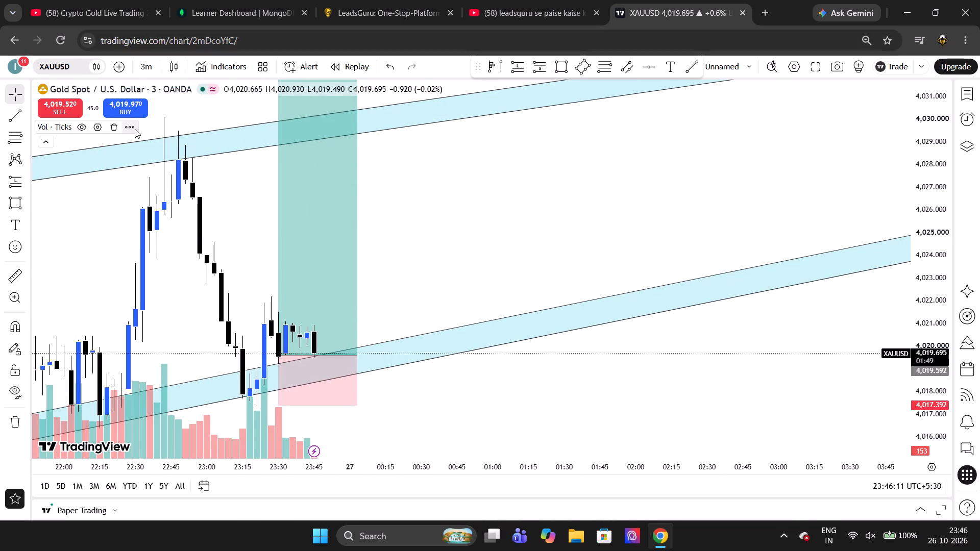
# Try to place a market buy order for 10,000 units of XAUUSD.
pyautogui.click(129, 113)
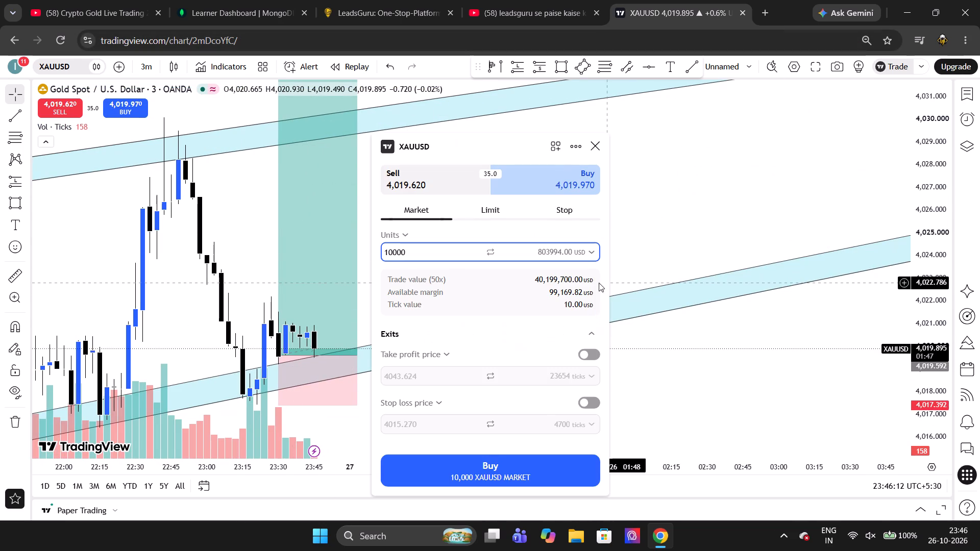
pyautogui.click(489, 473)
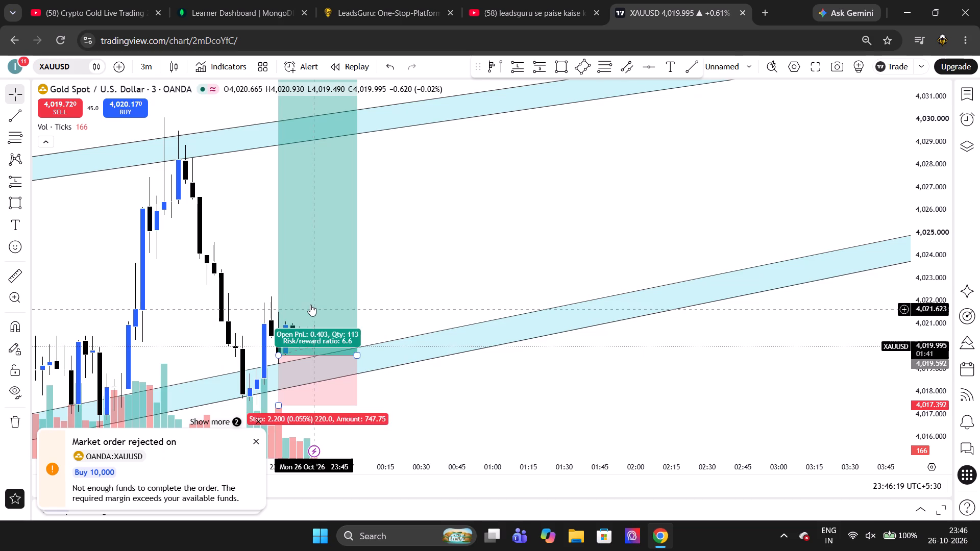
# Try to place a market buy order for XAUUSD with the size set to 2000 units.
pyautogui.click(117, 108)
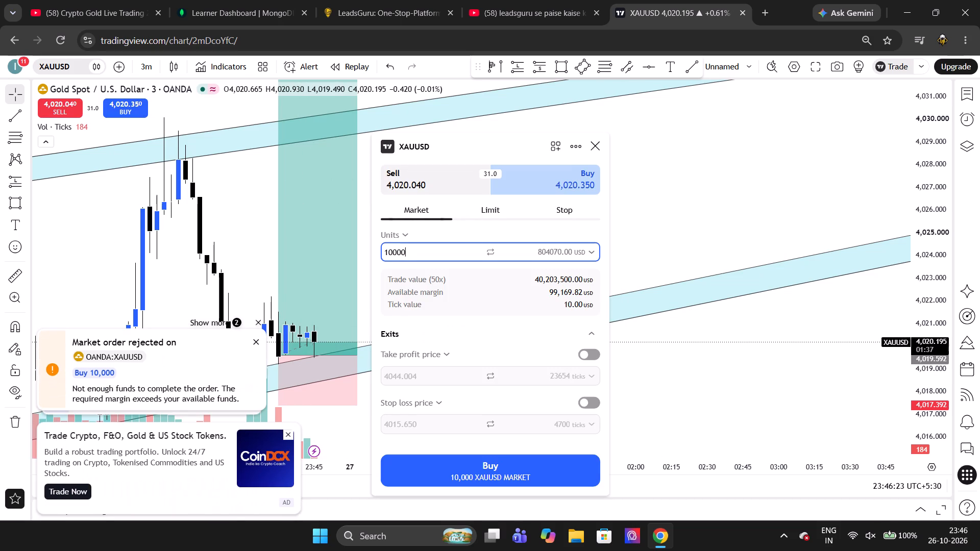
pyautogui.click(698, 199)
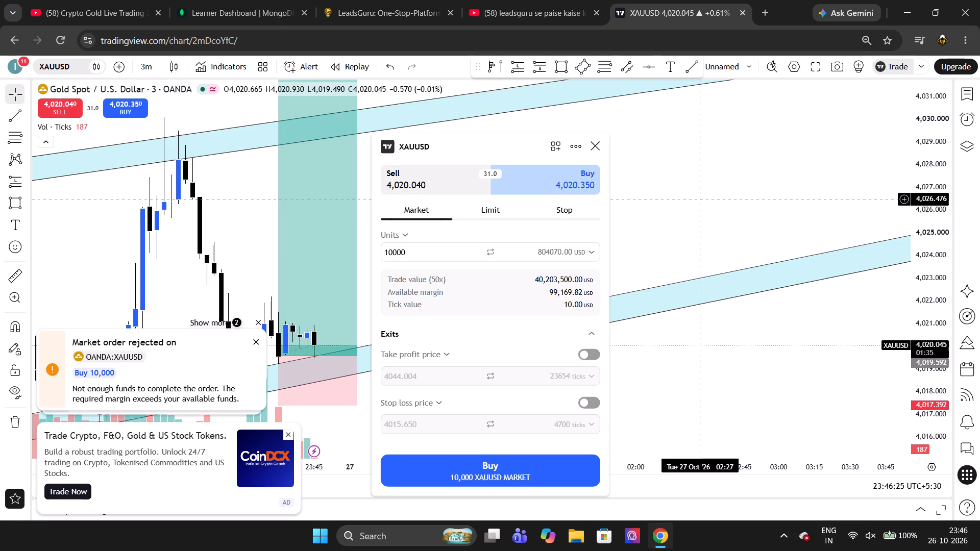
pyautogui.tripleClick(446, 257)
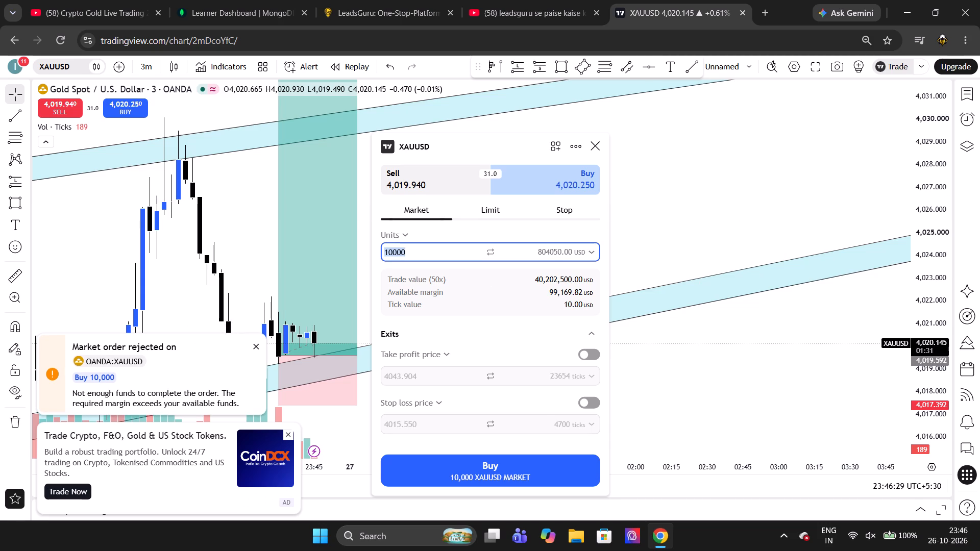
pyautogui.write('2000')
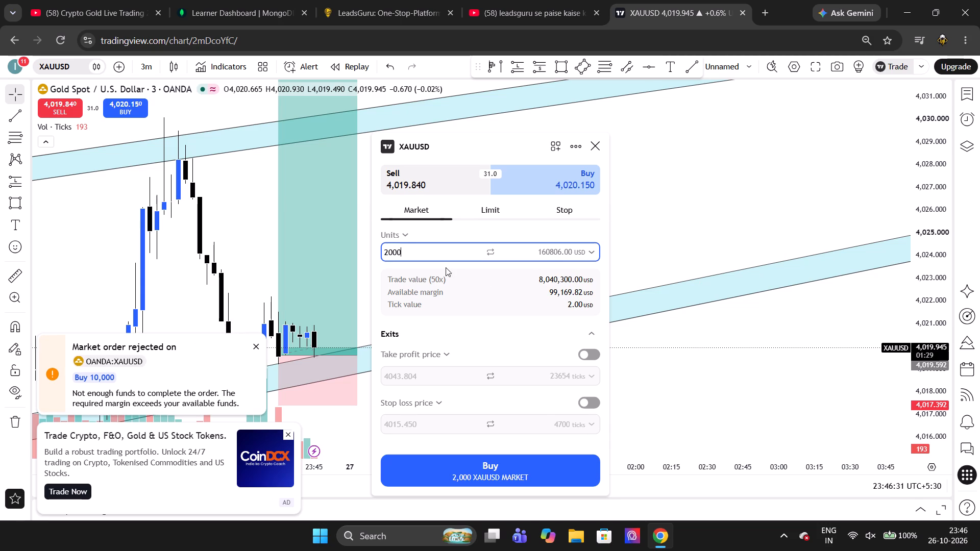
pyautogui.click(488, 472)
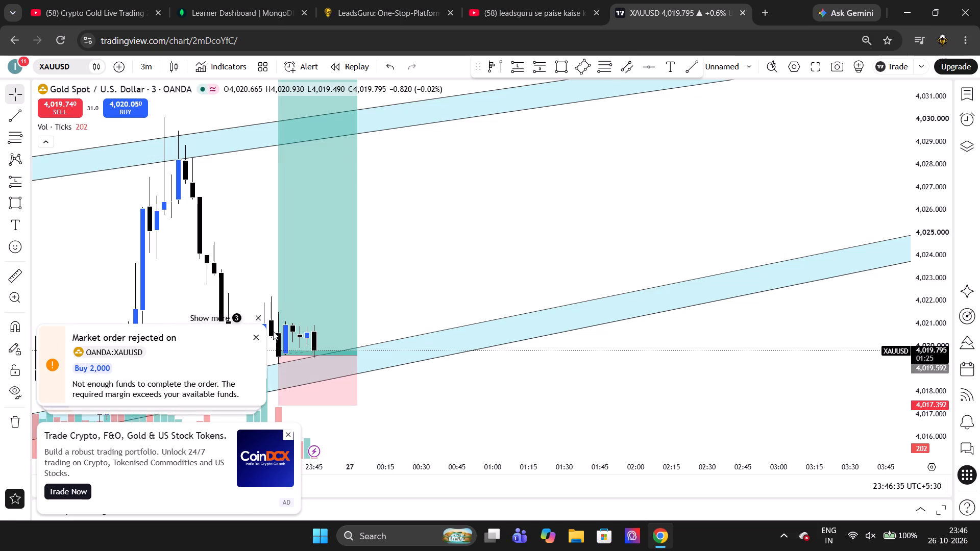
# Dismiss the stacked order notifications and the advertisement covering the chart.
pyautogui.click(255, 338)
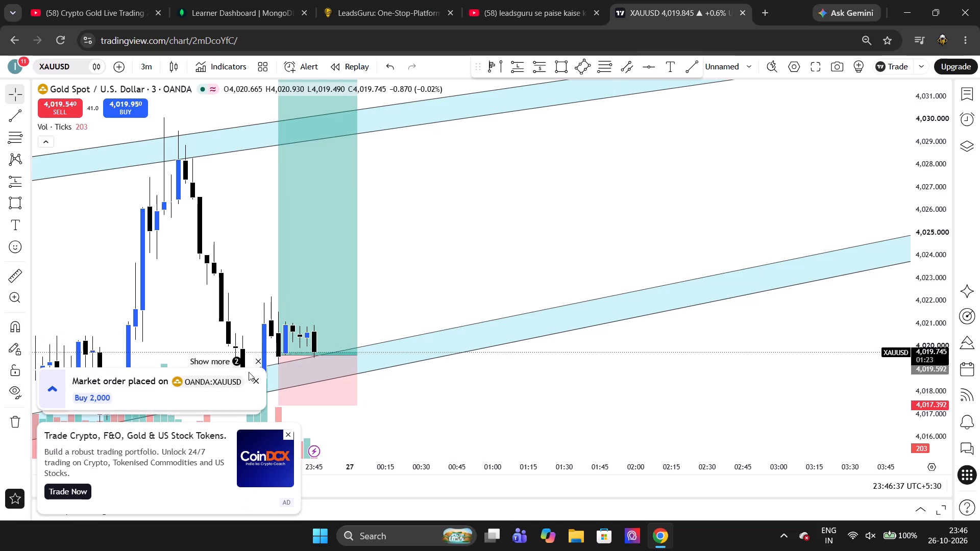
pyautogui.click(252, 377)
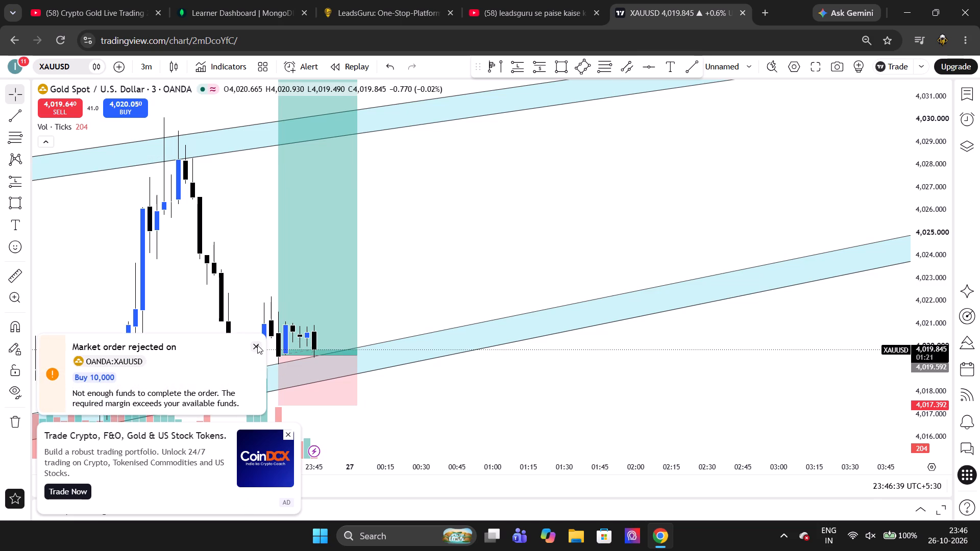
pyautogui.click(257, 346)
pyautogui.click(289, 436)
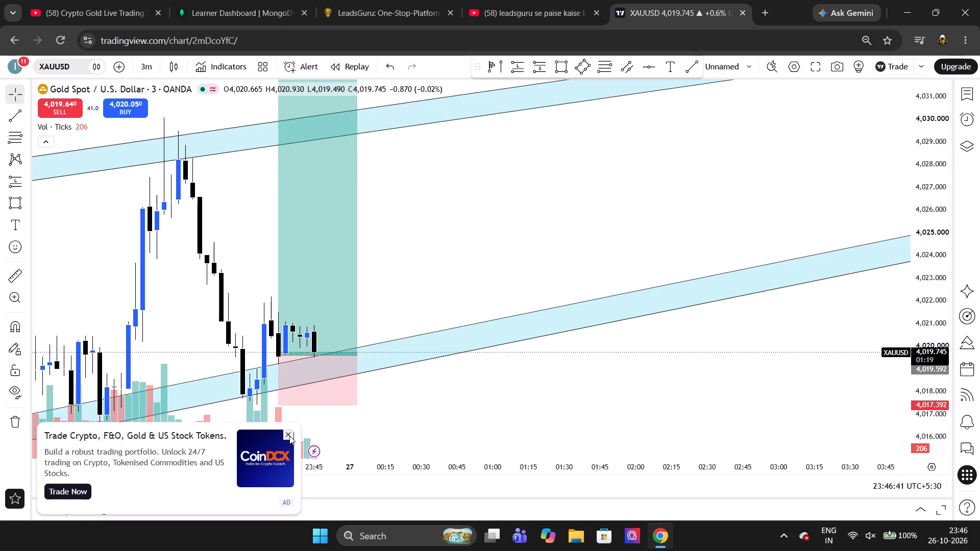
# Examine the price swings since early 26 October against the rising bands, the green zone and the long position.
pyautogui.scroll(-2, 424, 400)
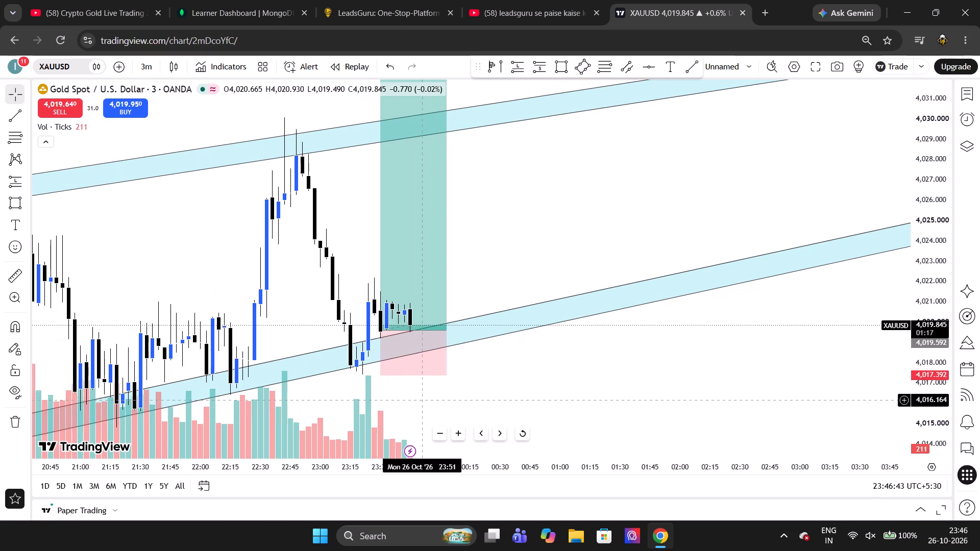
pyautogui.scroll(-1, 391, 396)
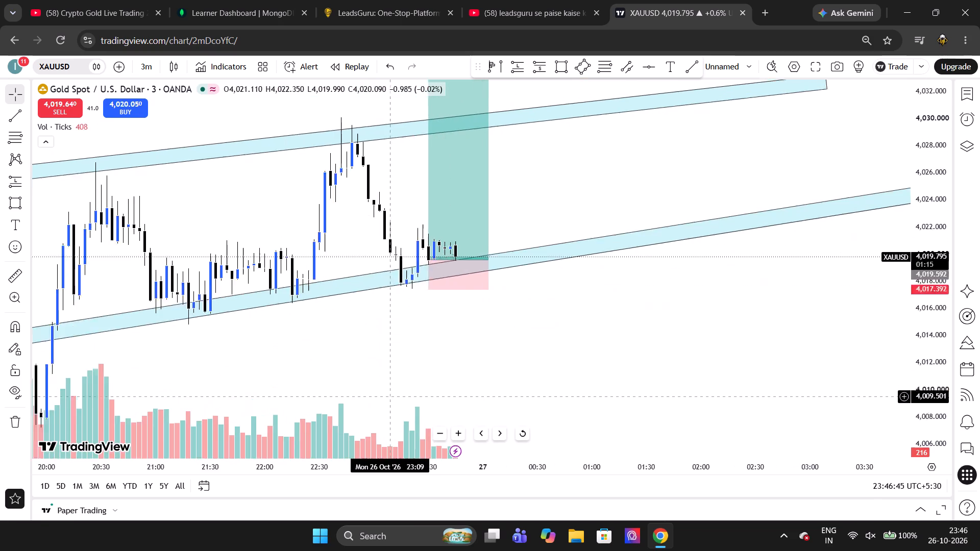
pyautogui.scroll(-1, 391, 396)
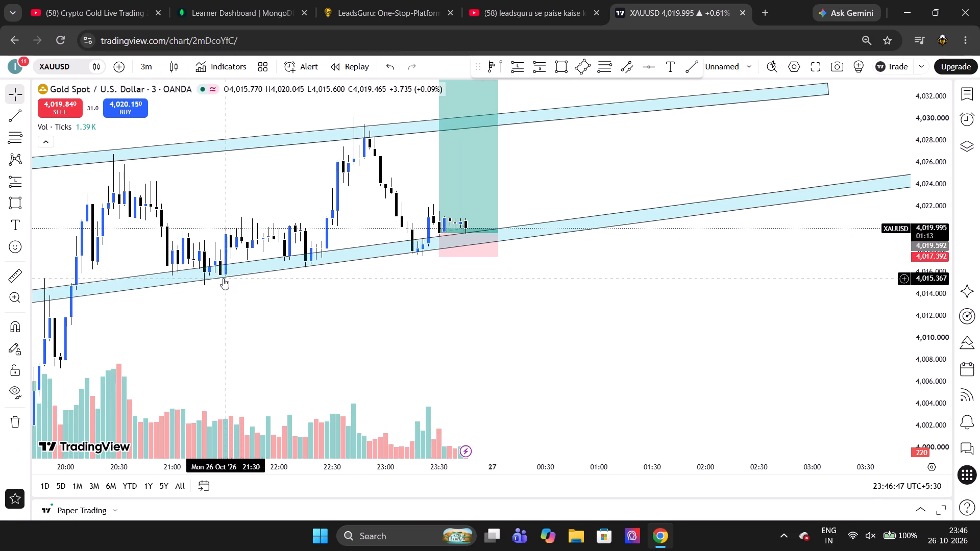
pyautogui.click(369, 337)
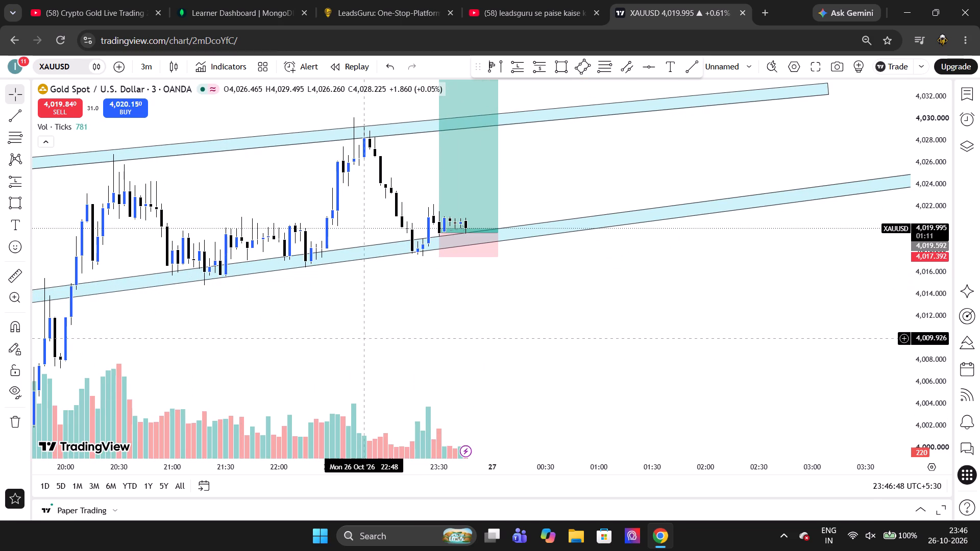
pyautogui.scroll(2, 369, 337)
pyautogui.click(450, 282)
pyautogui.scroll(-2, 450, 282)
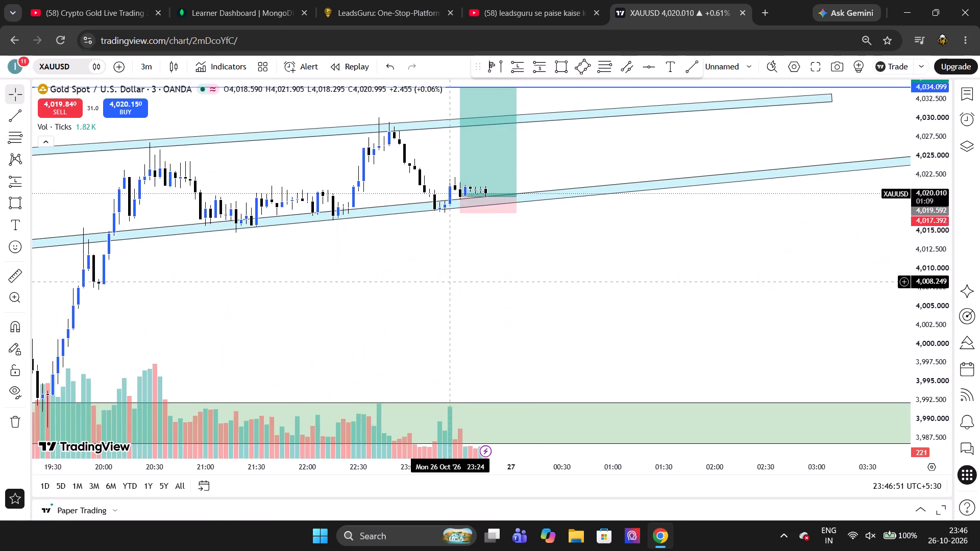
pyautogui.scroll(-5, 450, 282)
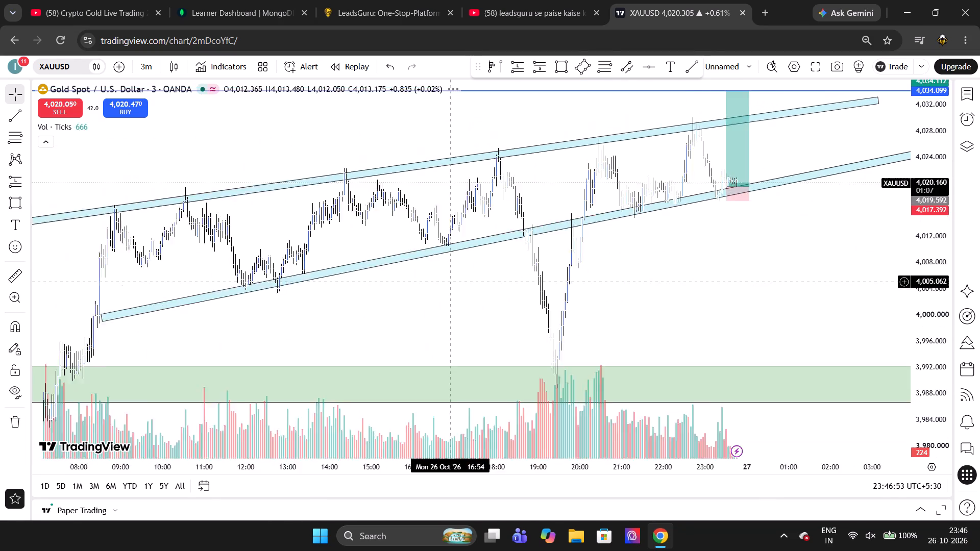
pyautogui.scroll(-4, 450, 282)
pyautogui.scroll(3, 450, 282)
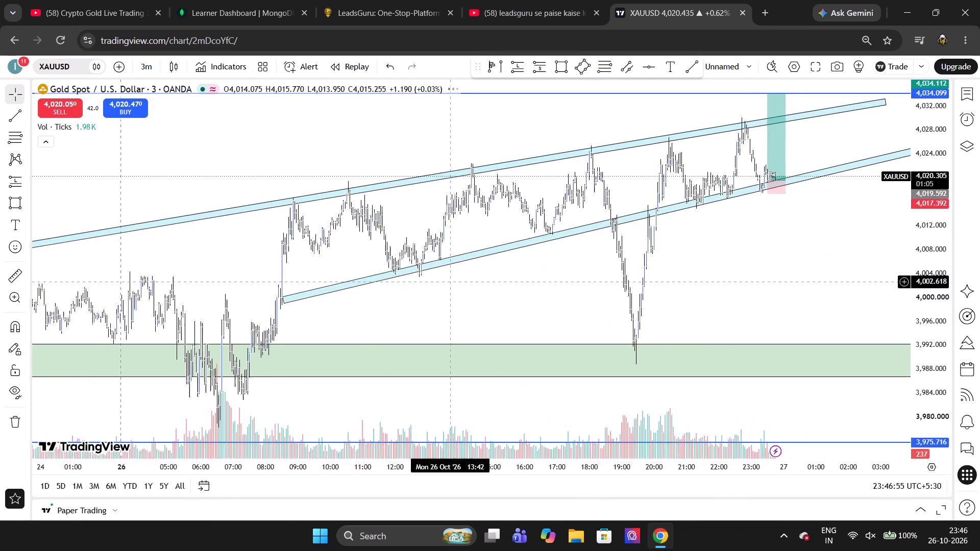
pyautogui.scroll(6, 450, 282)
pyautogui.scroll(-1, 450, 282)
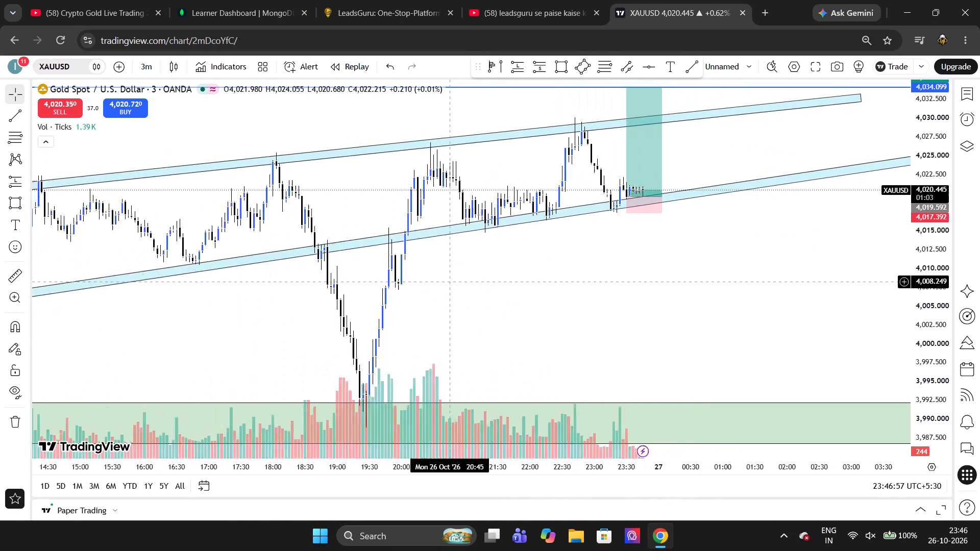
pyautogui.scroll(-2, 450, 282)
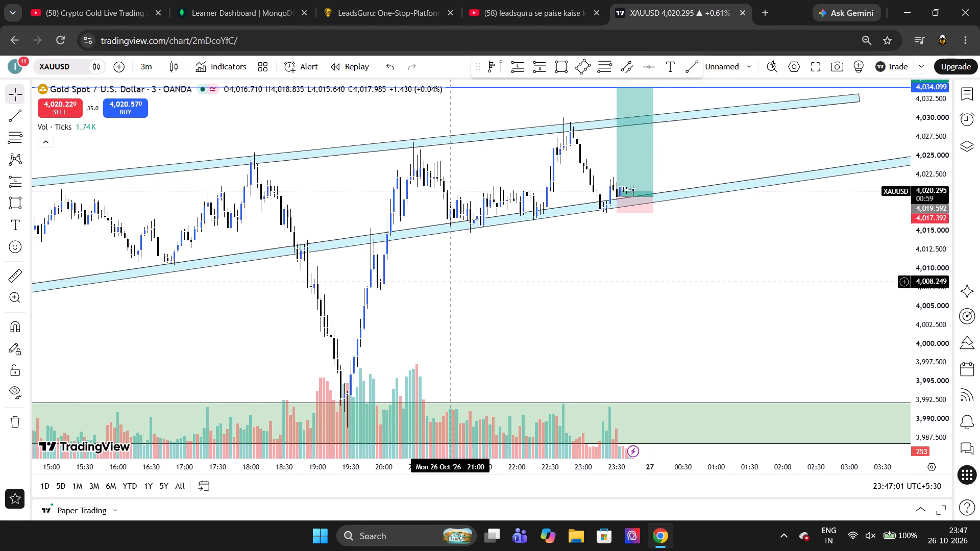
pyautogui.scroll(1, 450, 282)
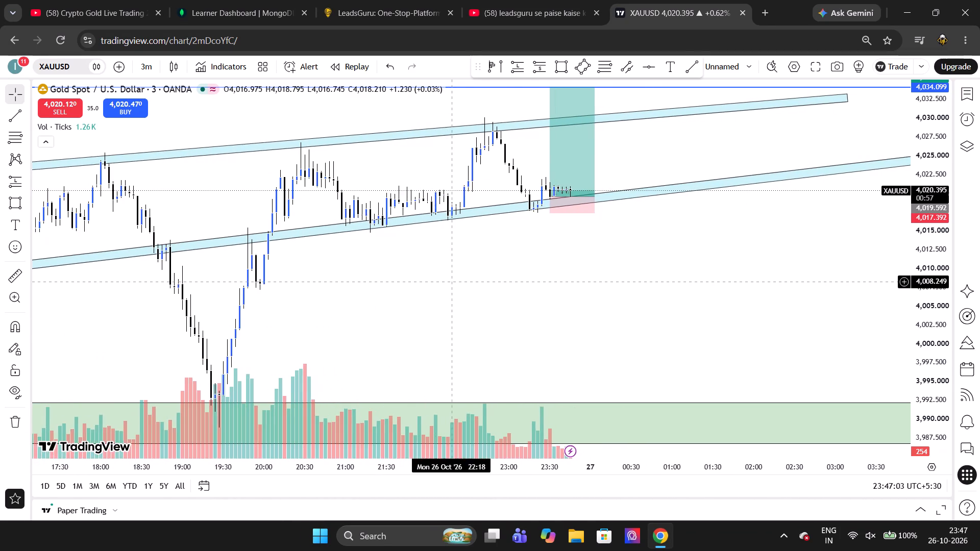
pyautogui.scroll(1, 450, 282)
# Draw a thin rectangle just below the long position's stop, from 20:09 on 26 October to about 00:42 on 27 October.
pyautogui.click(17, 208)
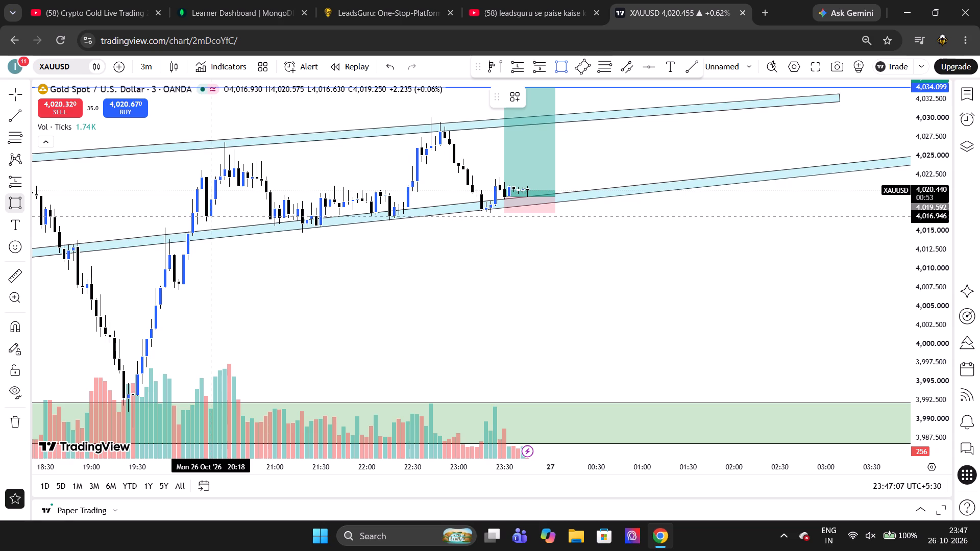
pyautogui.moveTo(197, 213); pyautogui.dragTo(333, 233)
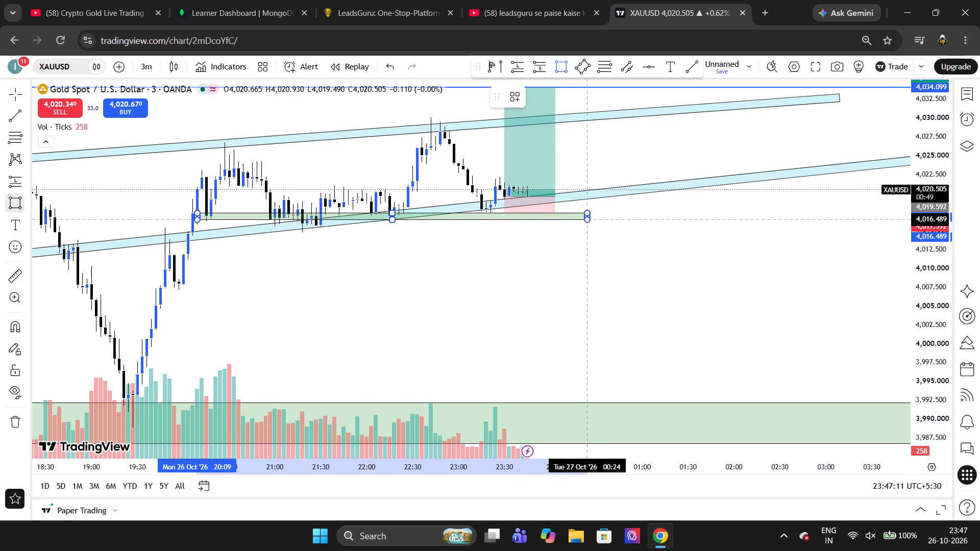
pyautogui.click(613, 217)
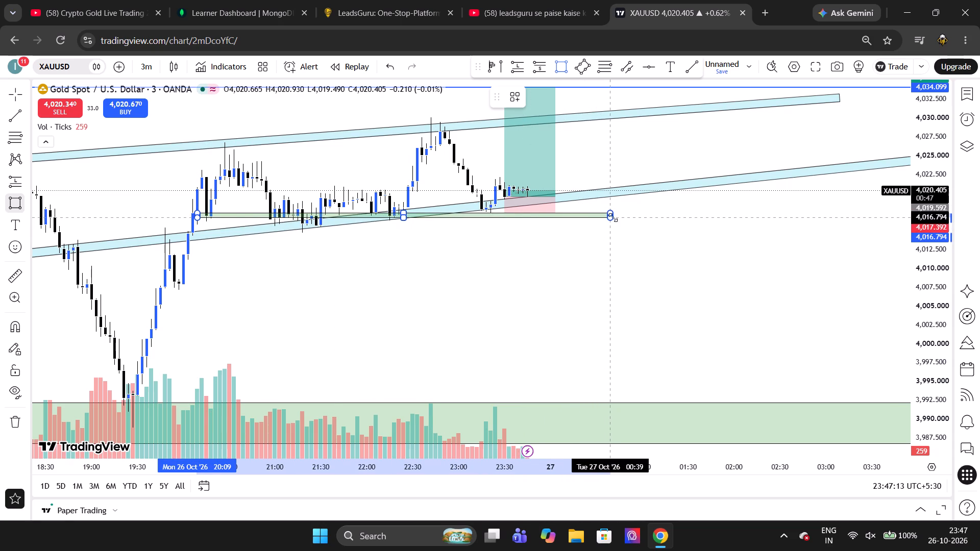
pyautogui.click(549, 252)
# Resize the new rectangle so that it spans prices from about 4,015.6 up to about 4,017.3.
pyautogui.scroll(1, 549, 252)
pyautogui.hscroll(2, 549, 252)
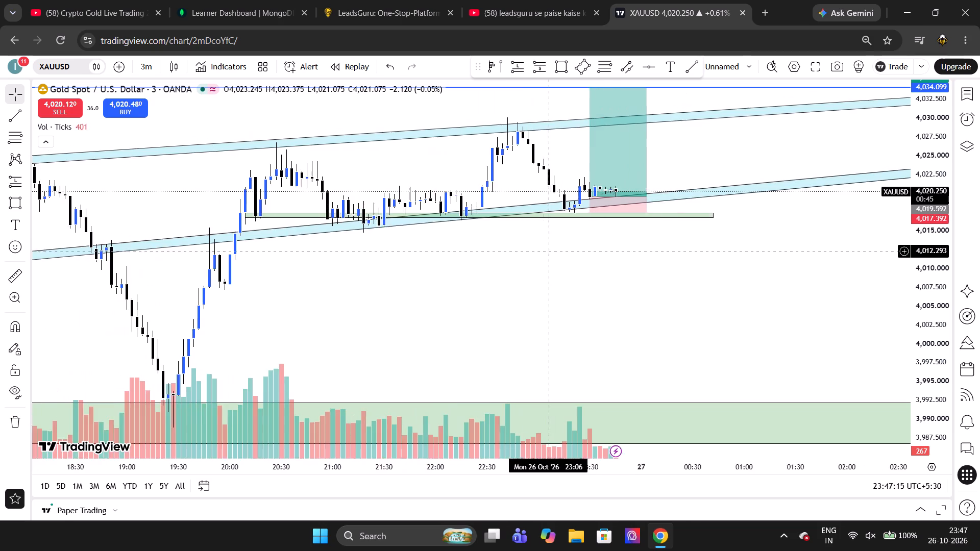
pyautogui.scroll(3, 549, 252)
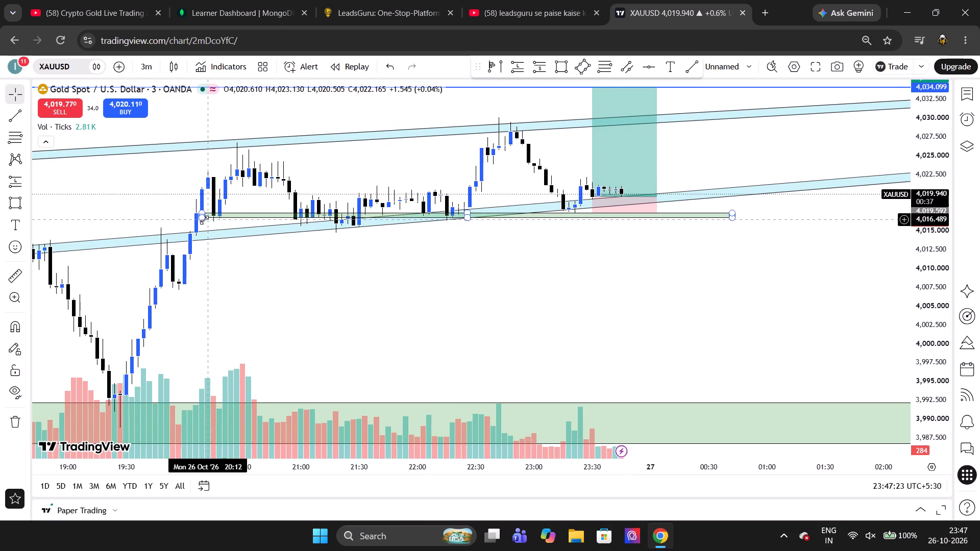
pyautogui.moveTo(202, 220); pyautogui.dragTo(204, 227)
pyautogui.click(241, 241)
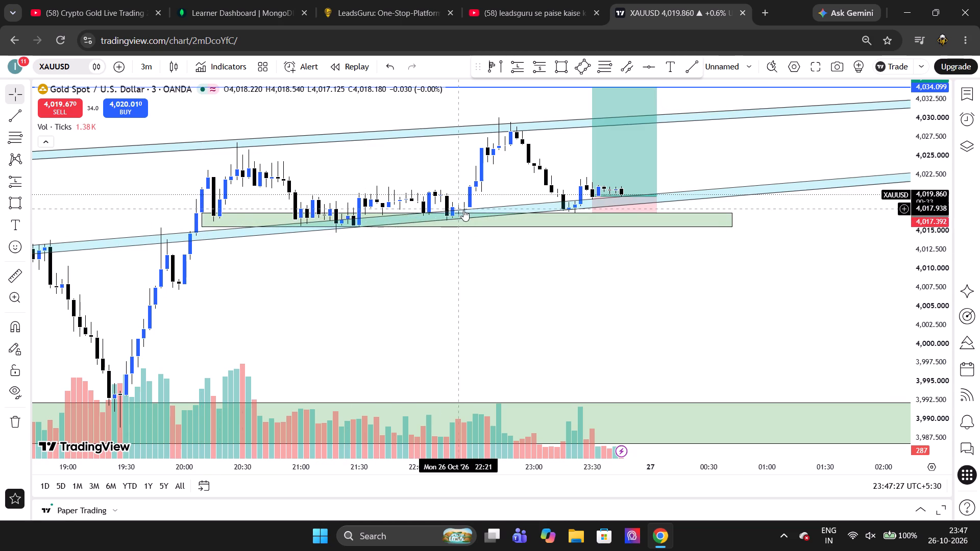
pyautogui.moveTo(468, 212); pyautogui.dragTo(473, 214)
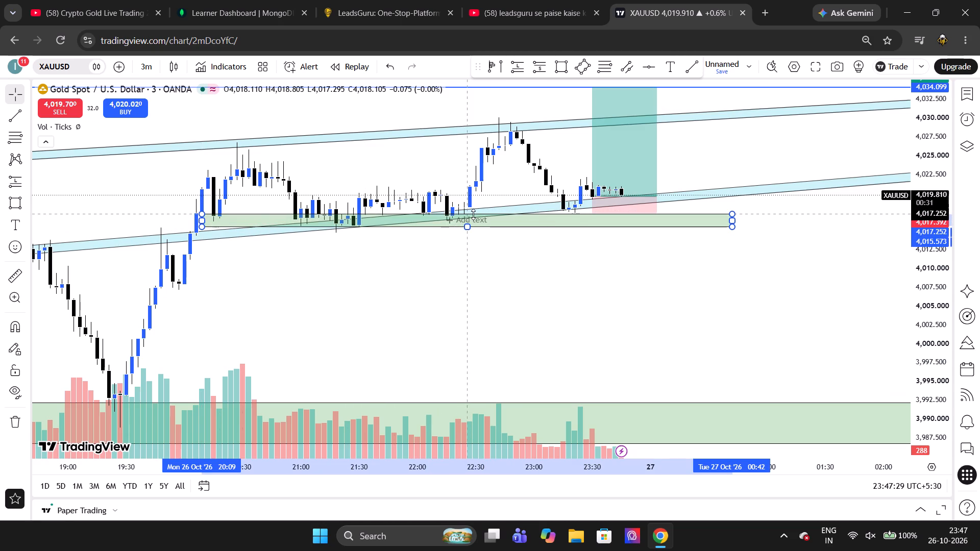
pyautogui.moveTo(473, 214); pyautogui.dragTo(480, 214)
pyautogui.click(482, 244)
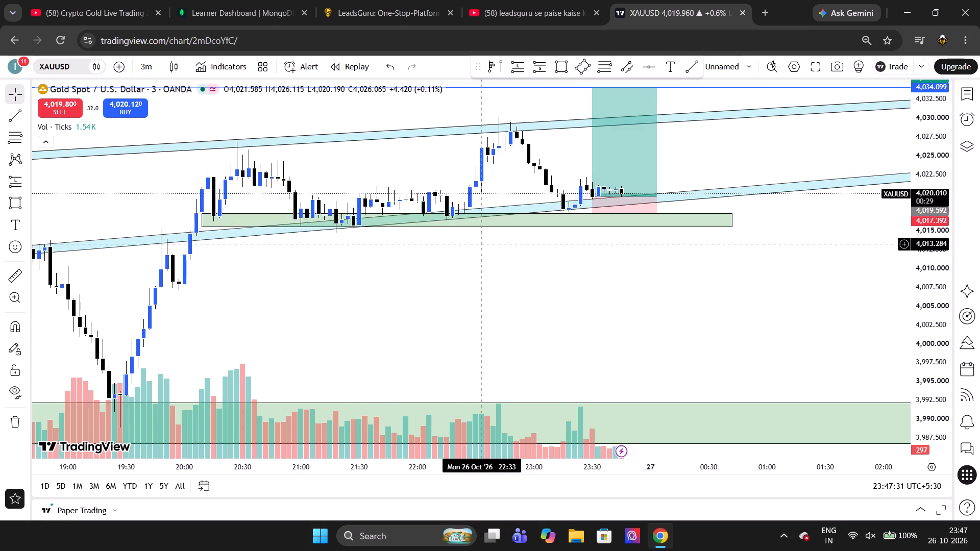
# Lower the long position's stop to about 4,017.0, just inside the new green rectangle.
pyautogui.scroll(1, 482, 244)
pyautogui.click(448, 317)
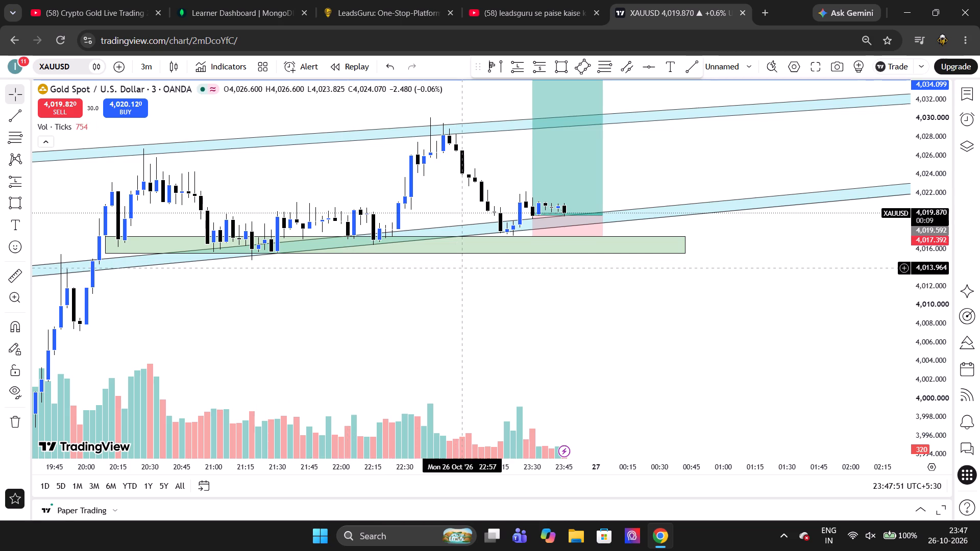
pyautogui.scroll(1, 464, 268)
pyautogui.moveTo(485, 373); pyautogui.dragTo(485, 374)
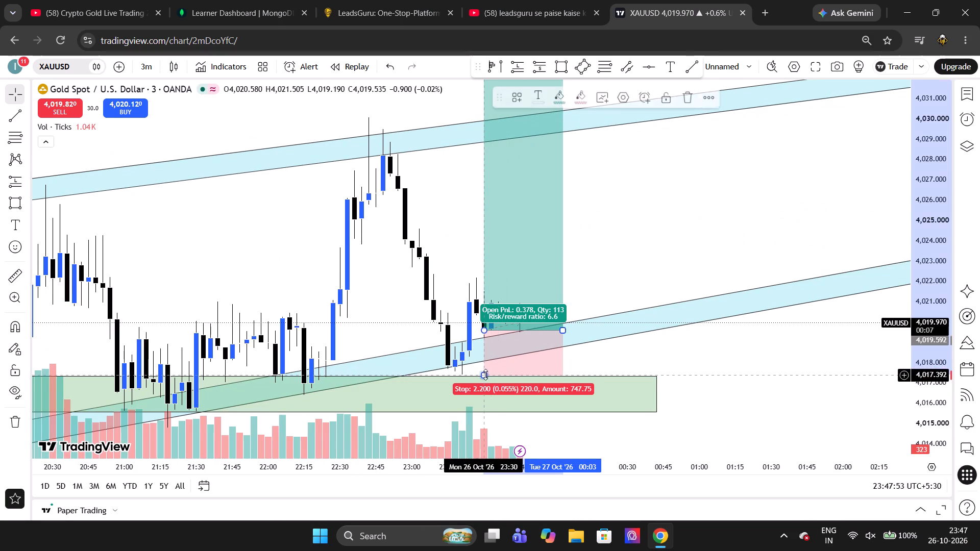
pyautogui.moveTo(485, 374); pyautogui.dragTo(488, 383)
pyautogui.click(616, 341)
# Examine the adjusted long position and newest candle against the rising bands and both green zones.
pyautogui.scroll(-1, 613, 328)
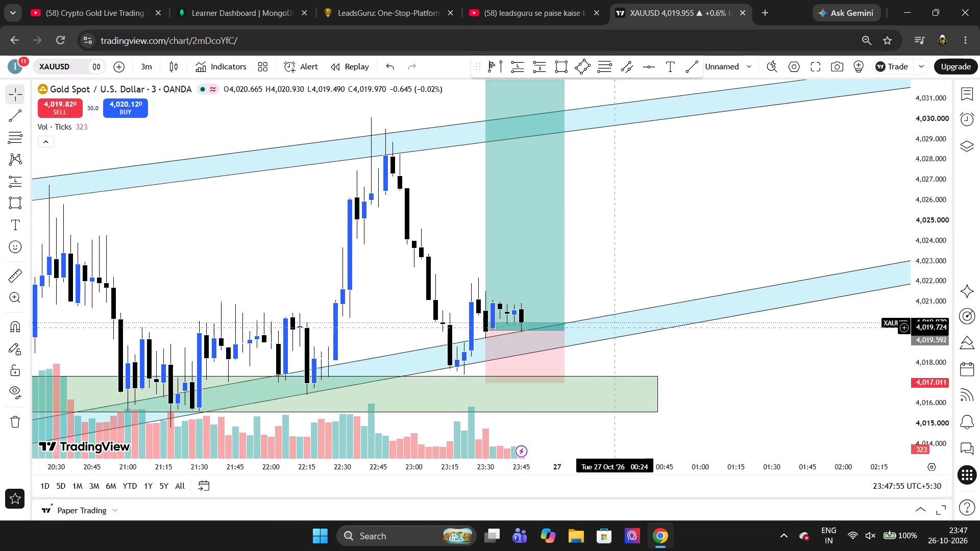
pyautogui.scroll(-1, 613, 328)
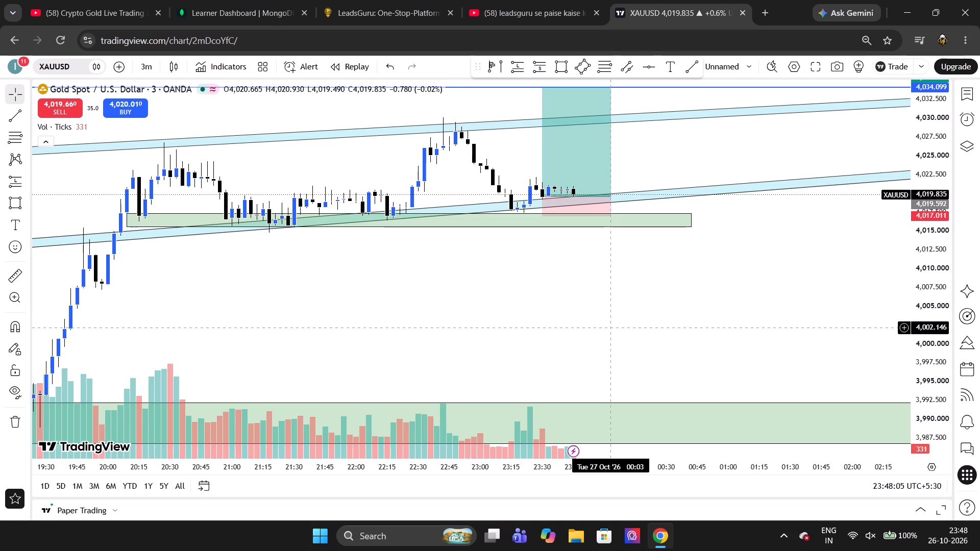
pyautogui.scroll(-2, 613, 328)
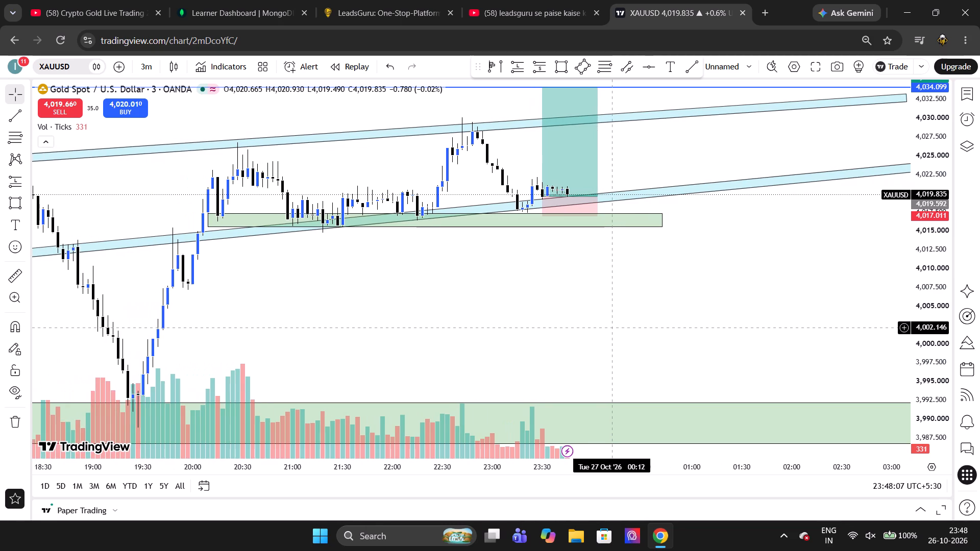
pyautogui.scroll(-2, 613, 328)
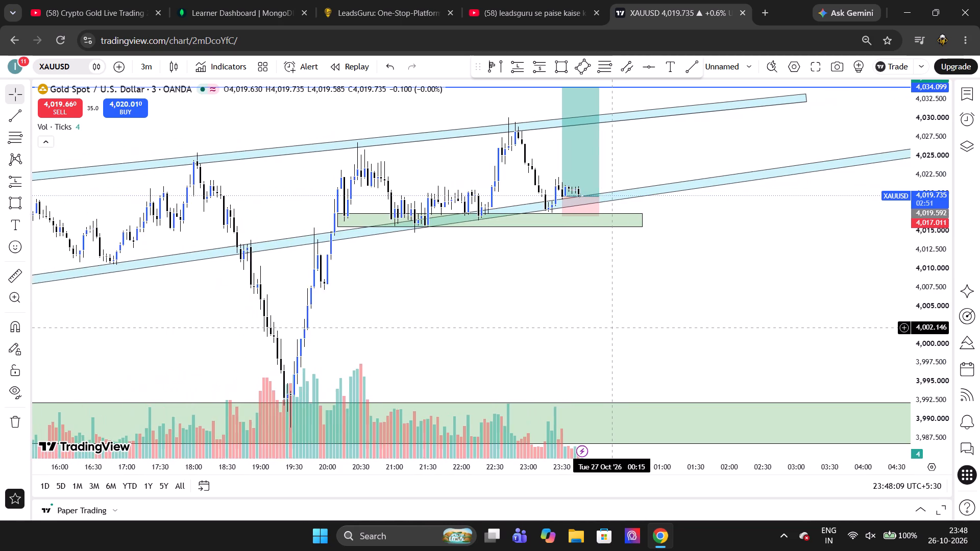
pyautogui.scroll(-1, 613, 328)
pyautogui.scroll(3, 613, 328)
pyautogui.scroll(-1, 613, 328)
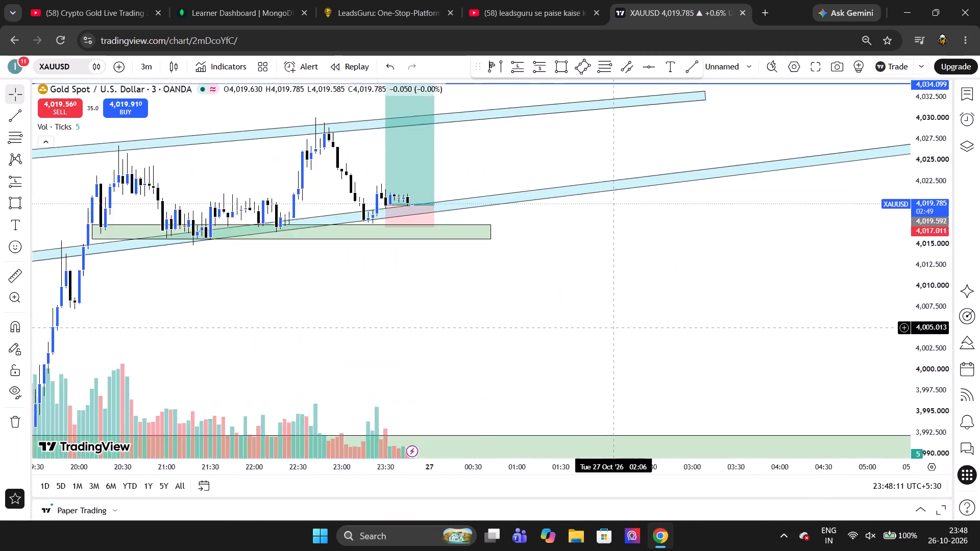
# Examine the 3-minute price action and the long position against the rising bands and the green zones.
pyautogui.scroll(-2, 613, 328)
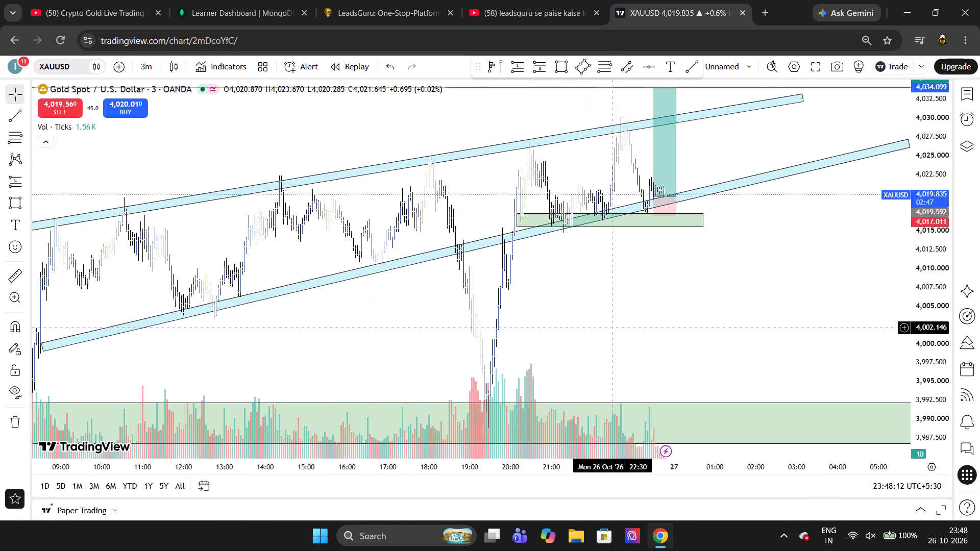
pyautogui.scroll(2, 613, 328)
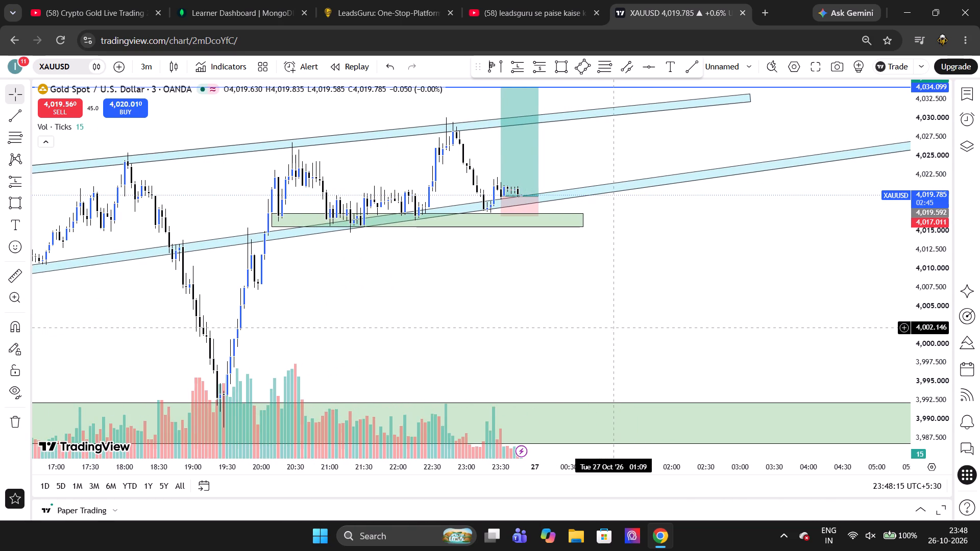
pyautogui.scroll(3, 613, 328)
pyautogui.hscroll(1, 613, 328)
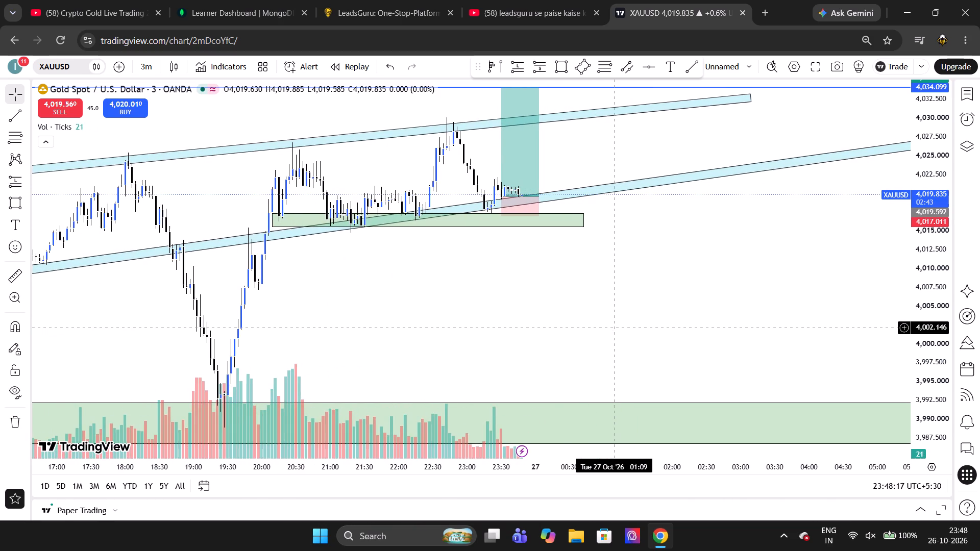
pyautogui.hscroll(2, 613, 328)
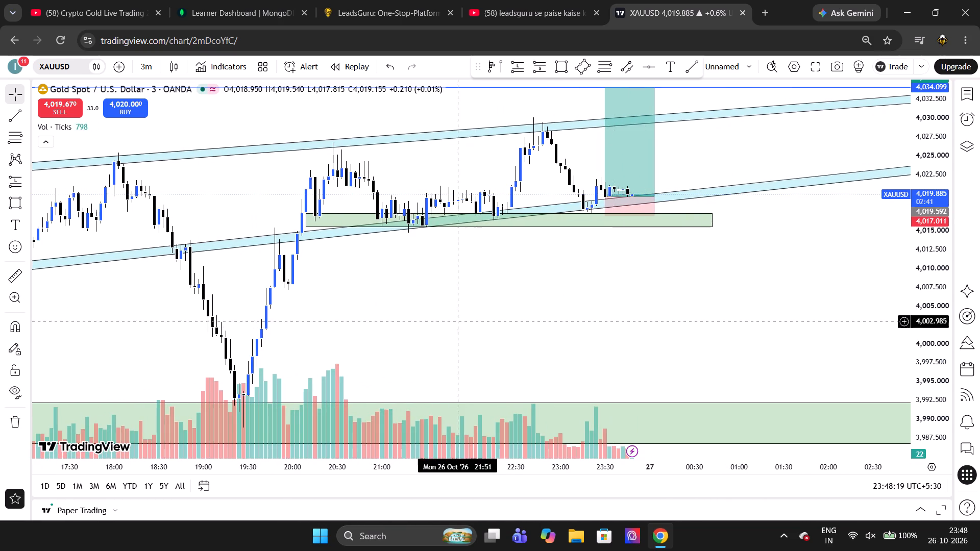
pyautogui.scroll(-2, 431, 298)
pyautogui.scroll(1, 431, 298)
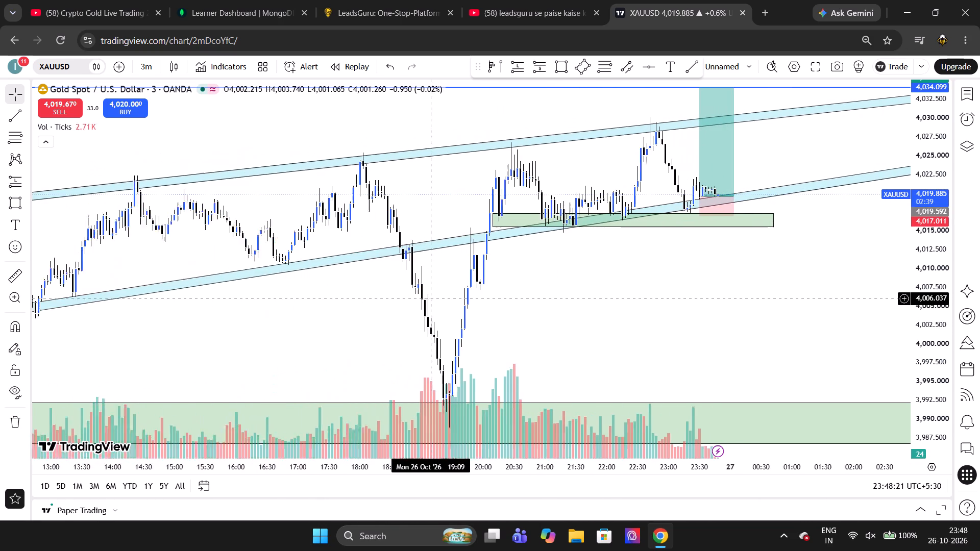
pyautogui.scroll(2, 431, 298)
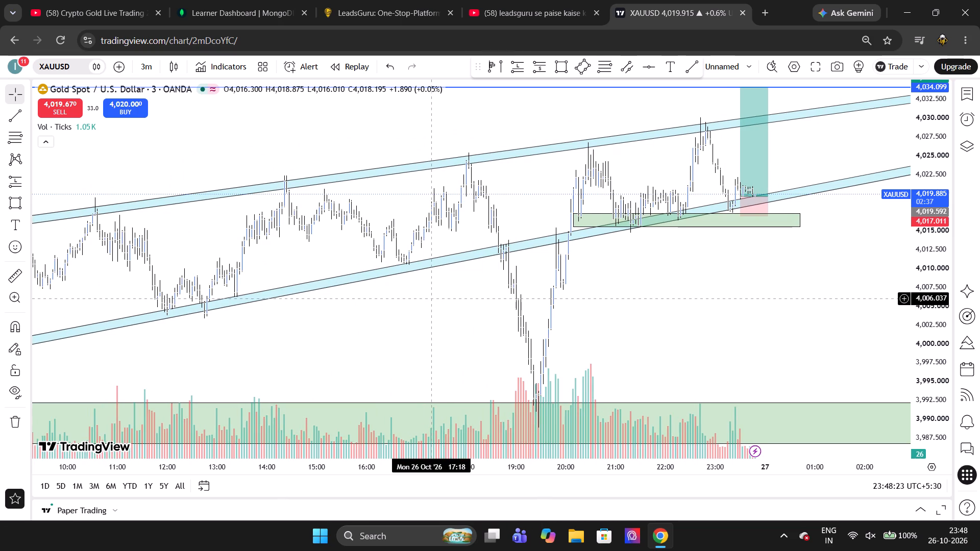
pyautogui.scroll(1, 431, 298)
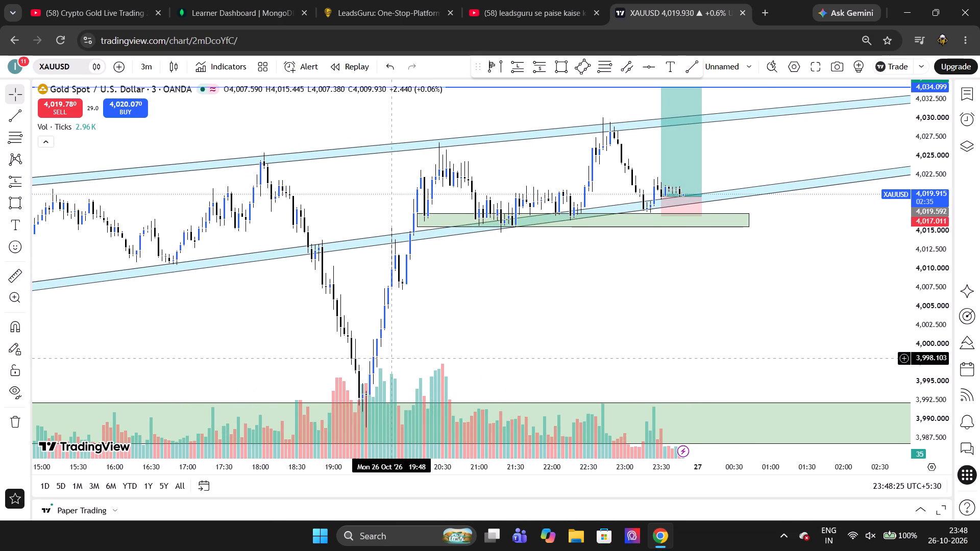
# Switch the XAUUSD chart to the 5-minute timeframe.
pyautogui.press('5')
pyautogui.press('Return')
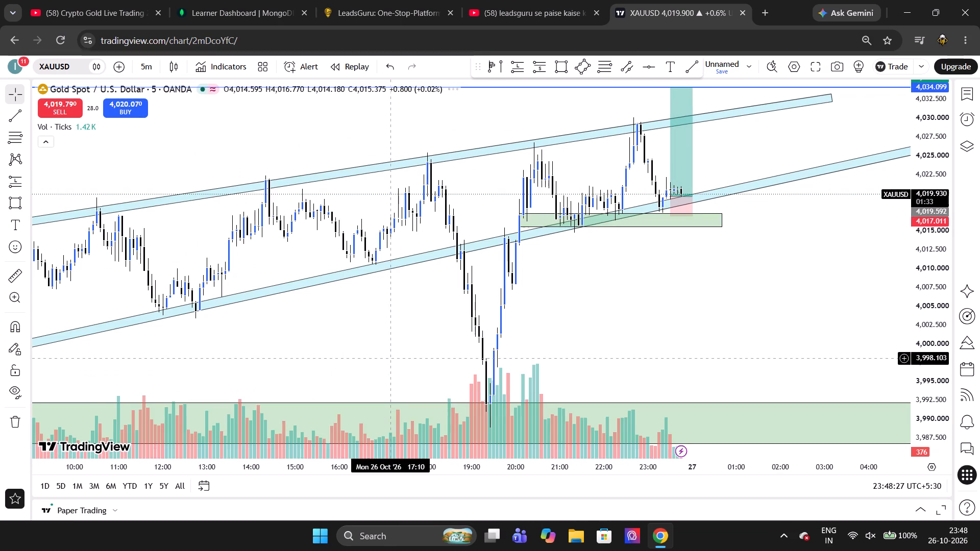
# Delete the long position and the thin green rectangle just beneath it at the lower rising band.
pyautogui.scroll(2, 392, 358)
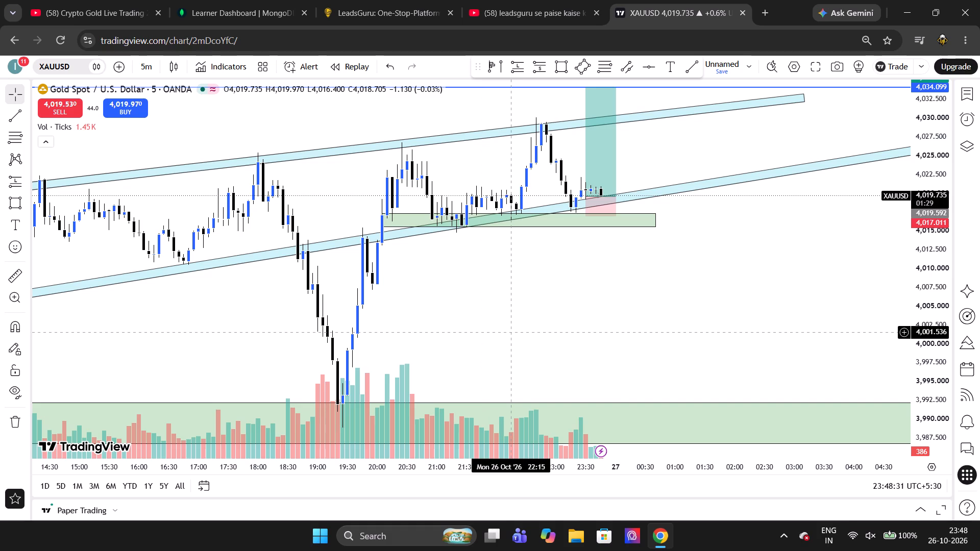
pyautogui.click(610, 168)
pyautogui.press('Delete')
pyautogui.click(597, 216)
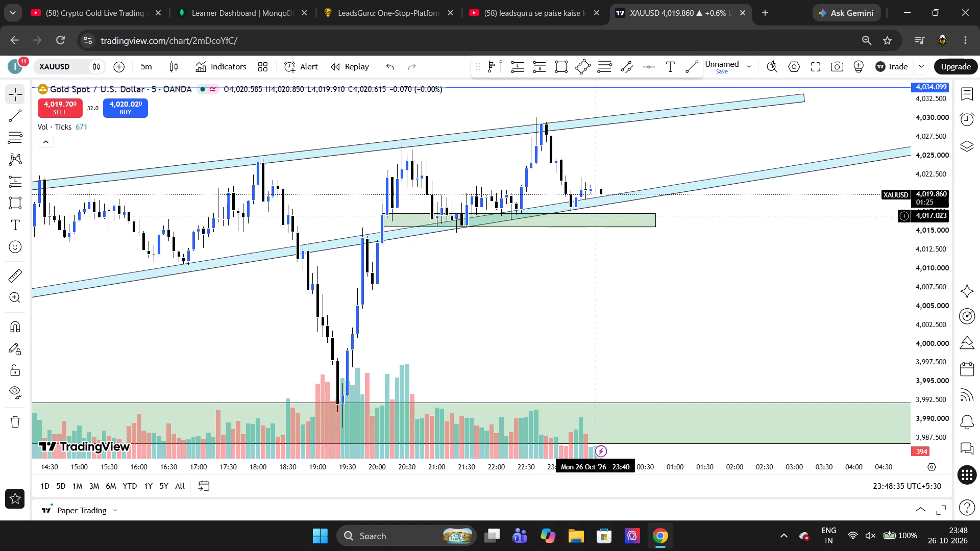
pyautogui.click(586, 214)
pyautogui.press('Delete')
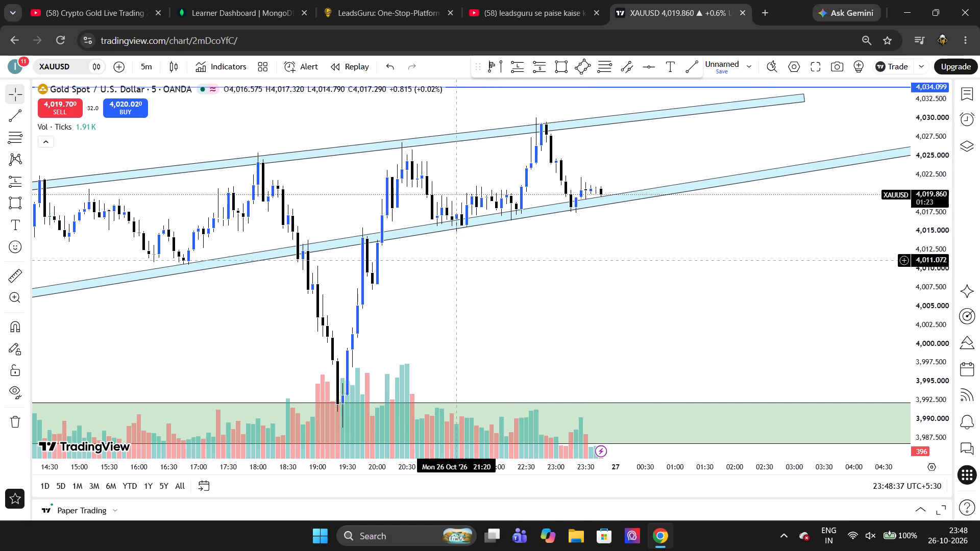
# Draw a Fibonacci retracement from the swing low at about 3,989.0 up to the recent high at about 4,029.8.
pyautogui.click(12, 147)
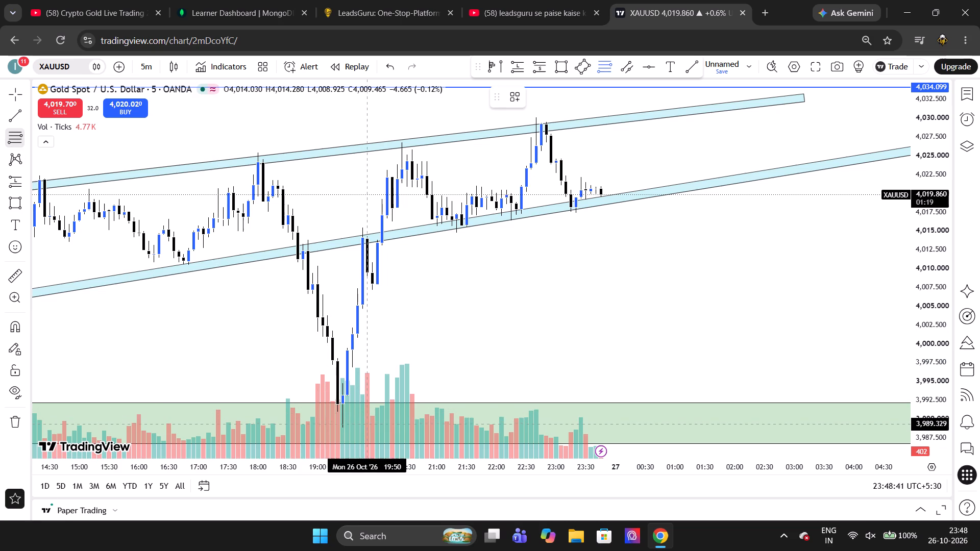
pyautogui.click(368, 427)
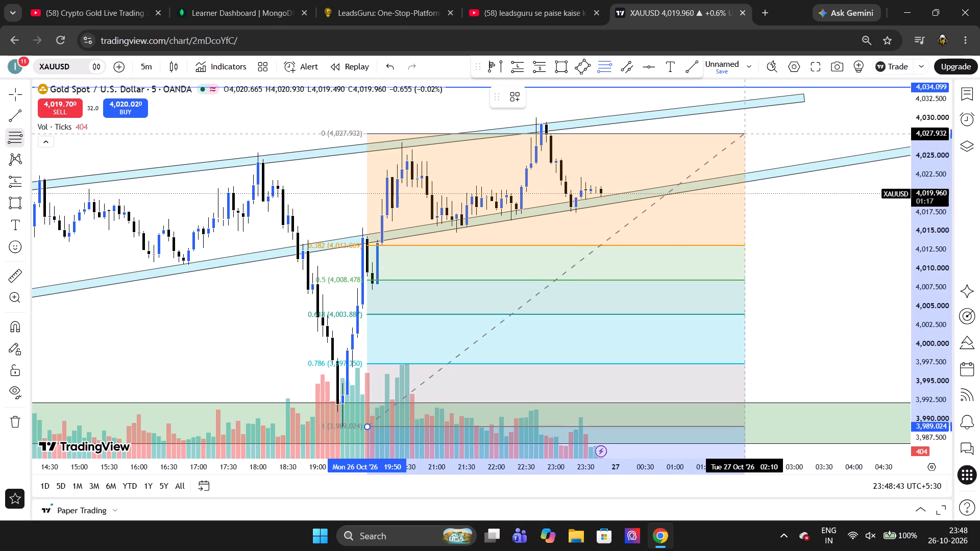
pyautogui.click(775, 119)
# Draw a rectangle around the 0.5 Fibonacci level, from 19:50 on 26 October to 01:55 on 27 October, spanning about 4,007.1 to 4,010.7.
pyautogui.click(10, 212)
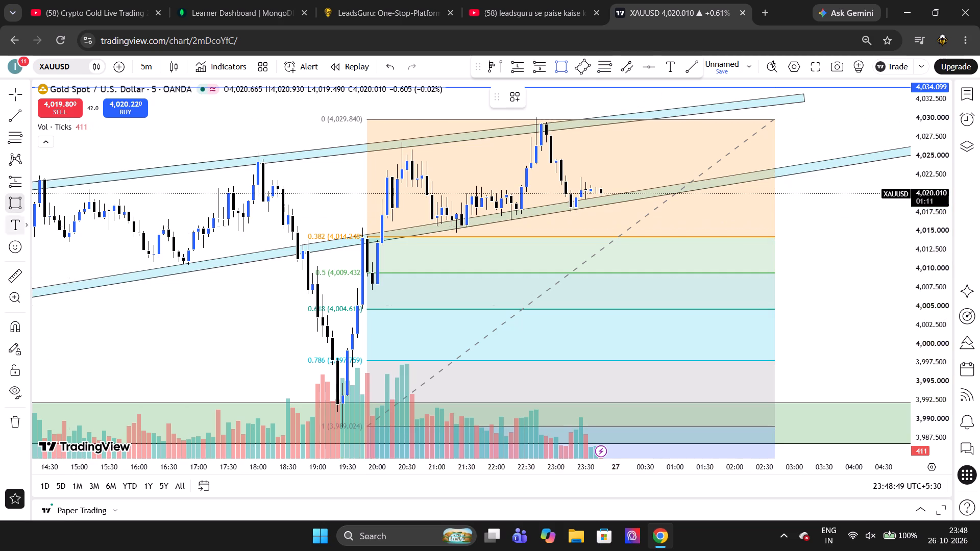
pyautogui.click(365, 263)
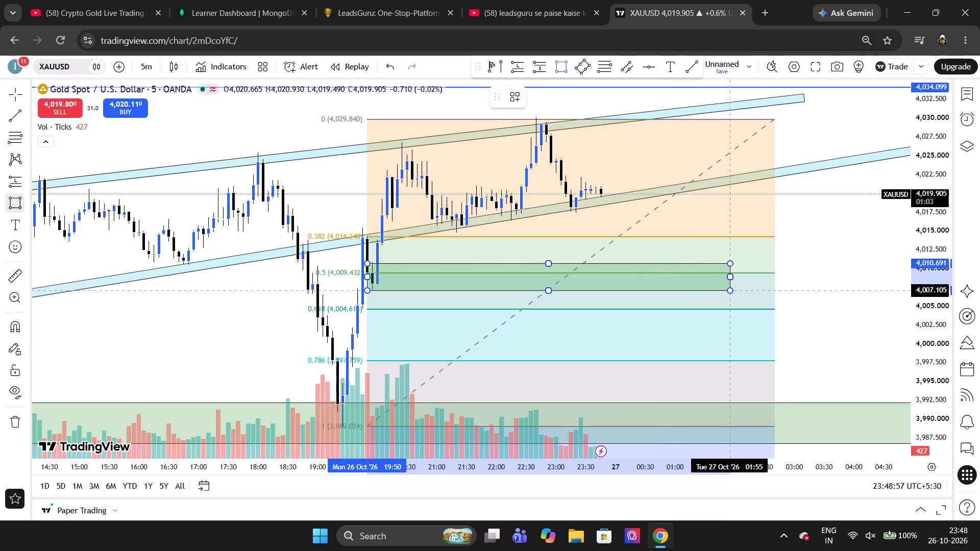
pyautogui.click(730, 291)
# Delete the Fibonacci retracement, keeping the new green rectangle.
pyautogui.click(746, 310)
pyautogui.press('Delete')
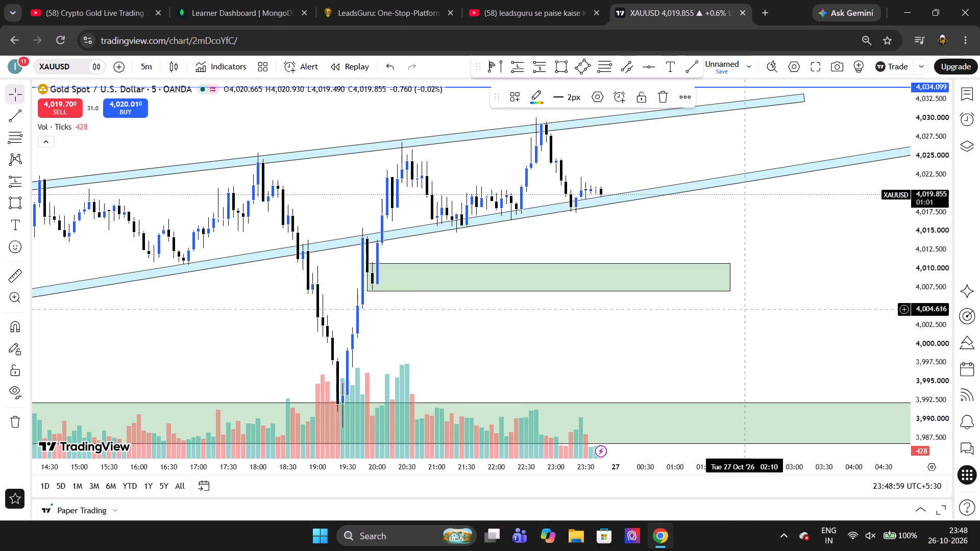
# Measure the price distance from just below the newest candle down towards the new green zone and up towards the upper band.
pyautogui.click(12, 267)
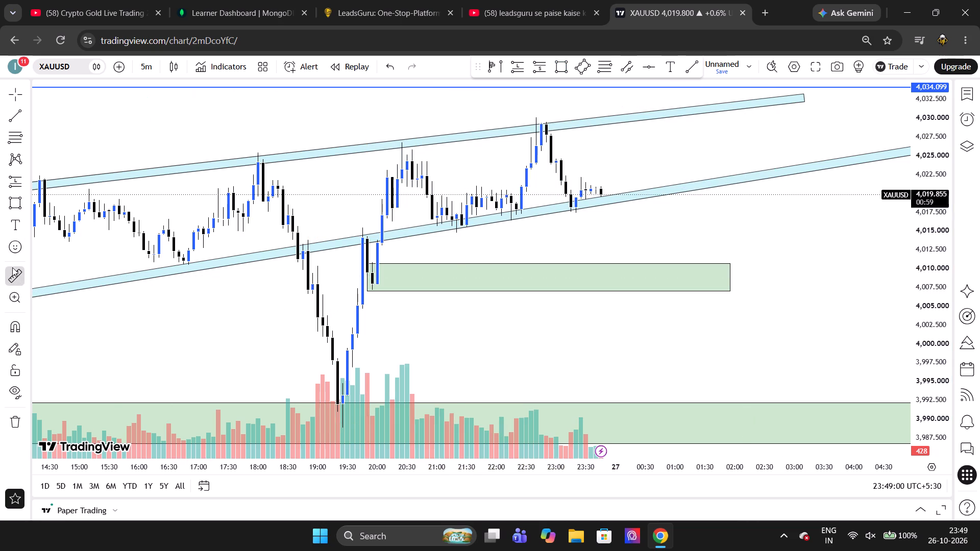
pyautogui.moveTo(611, 205); pyautogui.dragTo(613, 245)
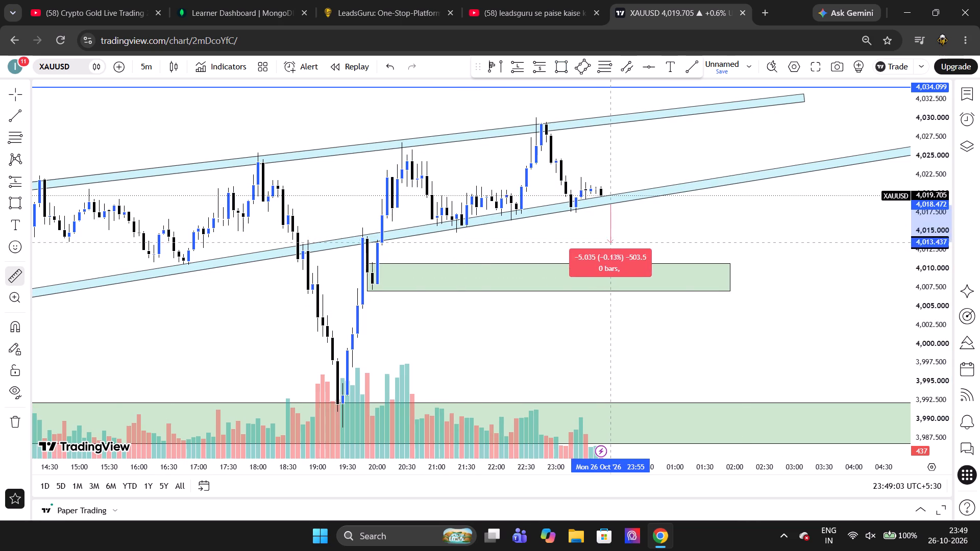
pyautogui.moveTo(613, 245); pyautogui.dragTo(633, 142)
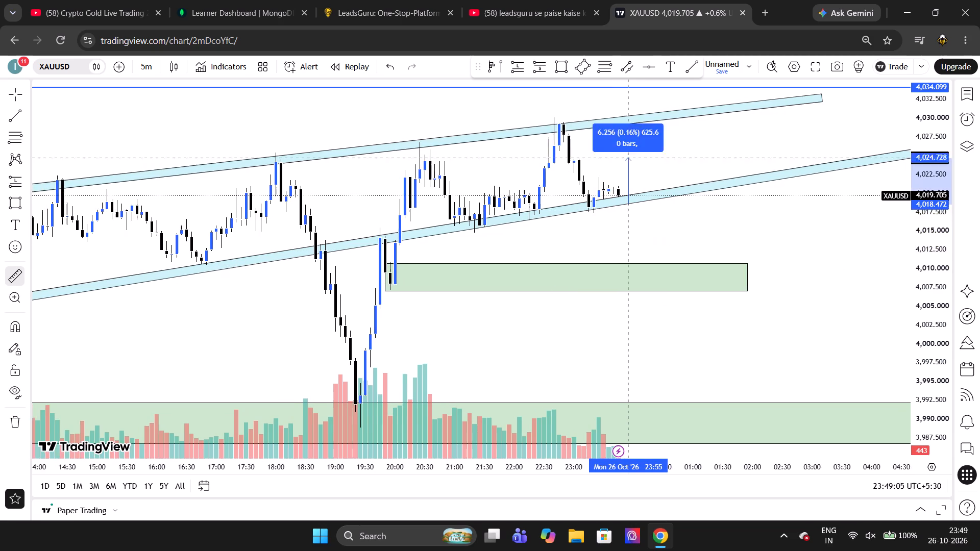
pyautogui.moveTo(633, 142); pyautogui.dragTo(666, 148)
pyautogui.doubleClick(666, 148)
# Place a long position with its entry at about 4,010.75 on the new green rectangle's top edge and its stop at about 4,006.1.
pyautogui.scroll(1, 666, 148)
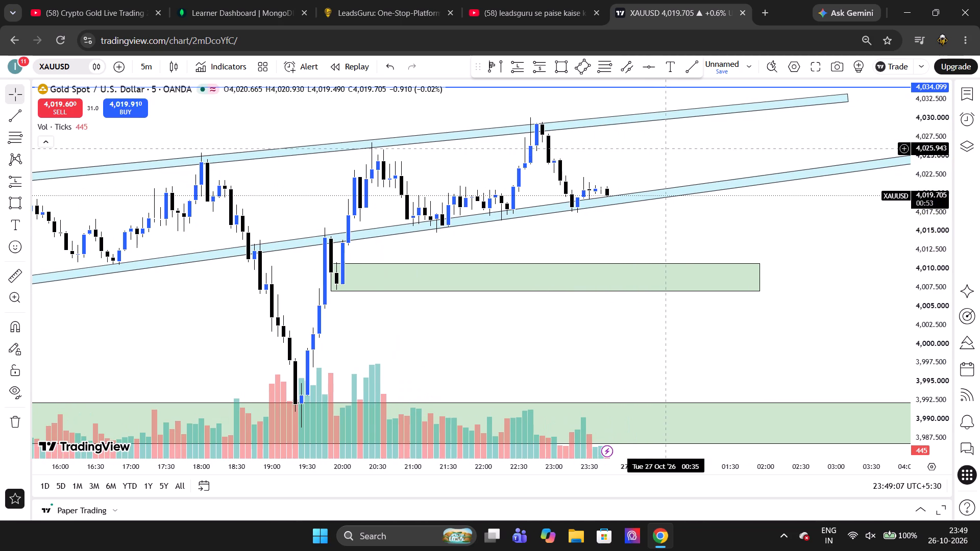
pyautogui.click(18, 186)
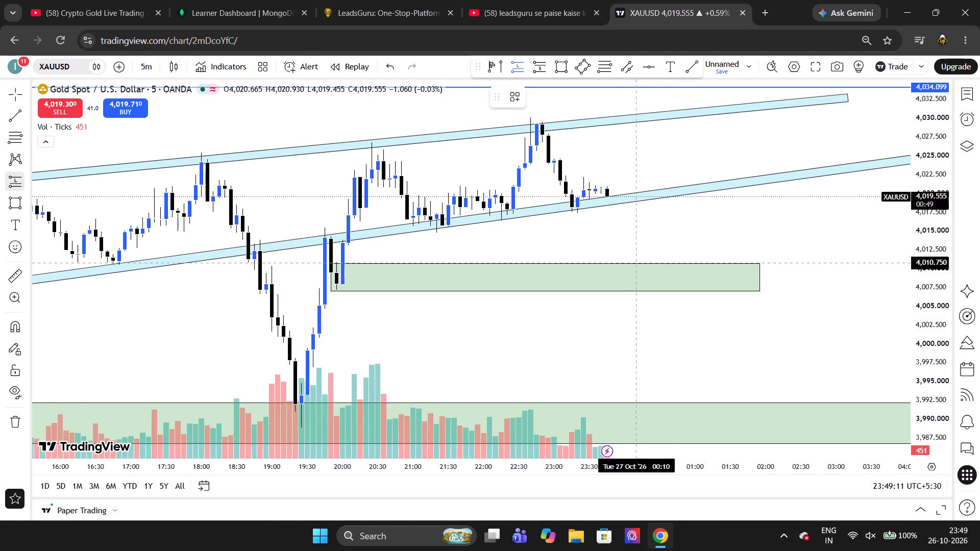
pyautogui.moveTo(617, 263); pyautogui.dragTo(618, 328)
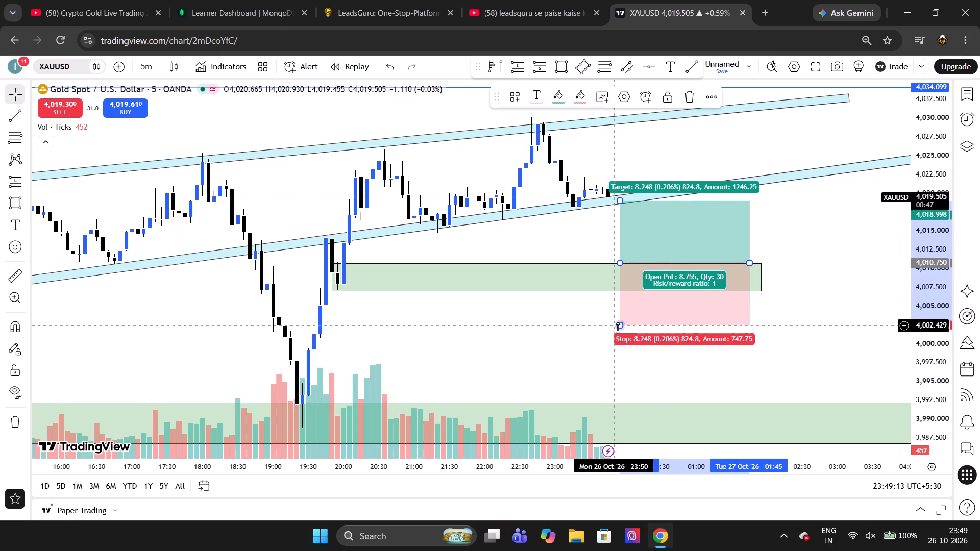
pyautogui.moveTo(618, 328); pyautogui.dragTo(621, 323)
pyautogui.moveTo(621, 323); pyautogui.dragTo(621, 298)
pyautogui.click(607, 318)
# Raise the long position's target to about 4,034.2, at the blue horizontal line above the bands.
pyautogui.scroll(-3, 607, 318)
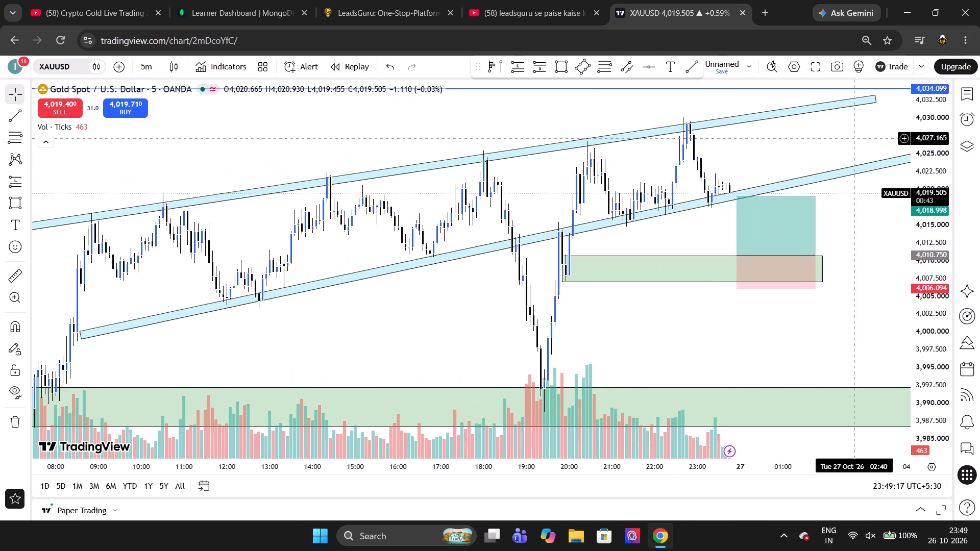
pyautogui.moveTo(737, 195); pyautogui.dragTo(714, 91)
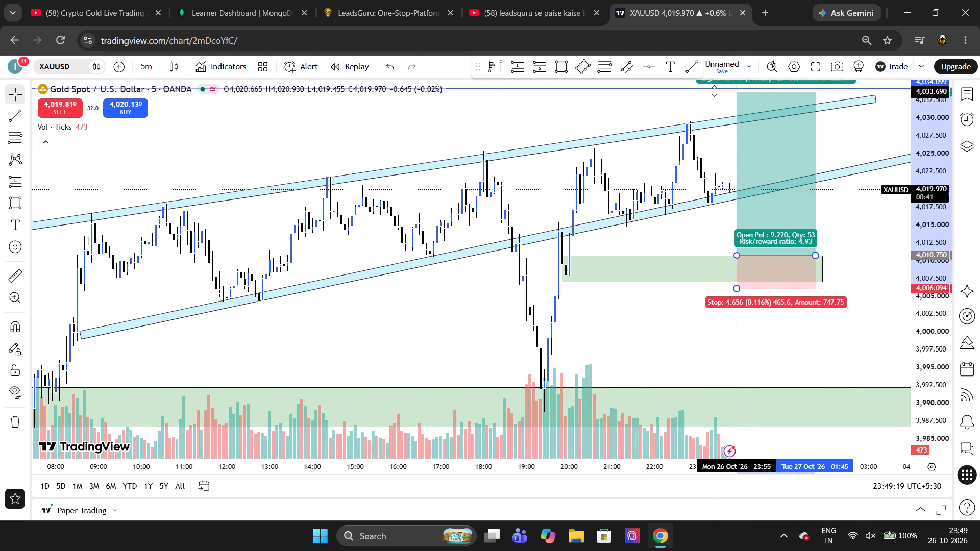
pyautogui.moveTo(714, 91); pyautogui.dragTo(710, 88)
pyautogui.click(841, 215)
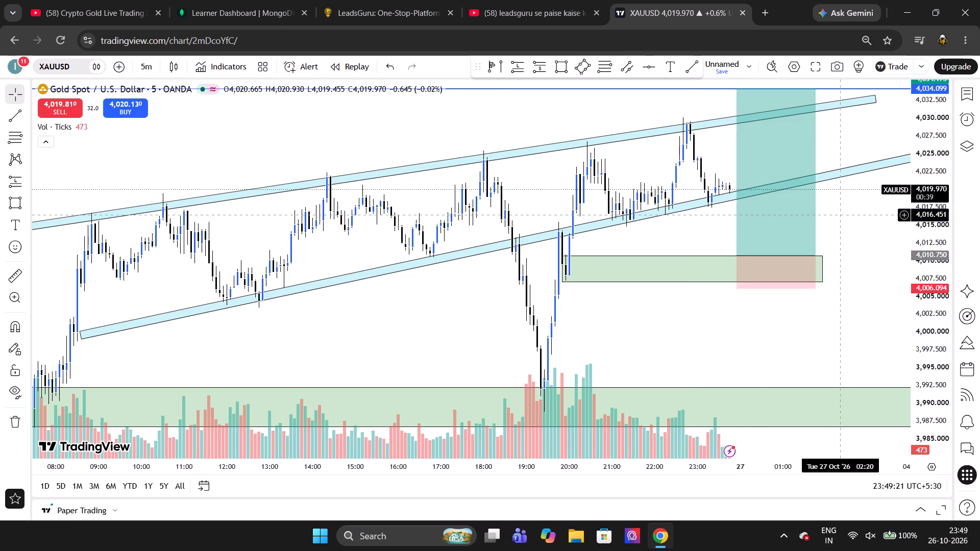
# Place a short position at the recent swing high near the upper band, with its entry at about 4,027.8.
pyautogui.scroll(1, 841, 215)
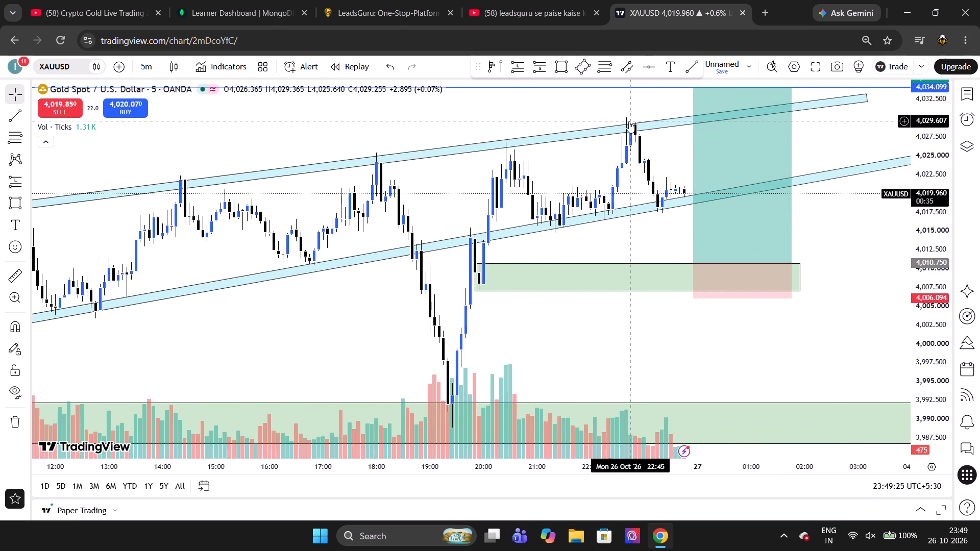
pyautogui.scroll(1, 629, 122)
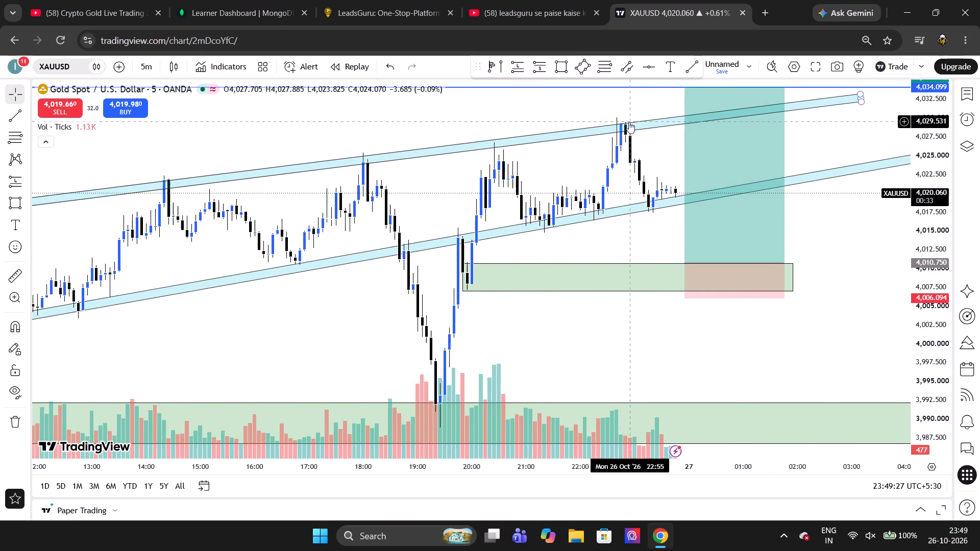
pyautogui.scroll(1, 629, 122)
pyautogui.scroll(1, 415, 184)
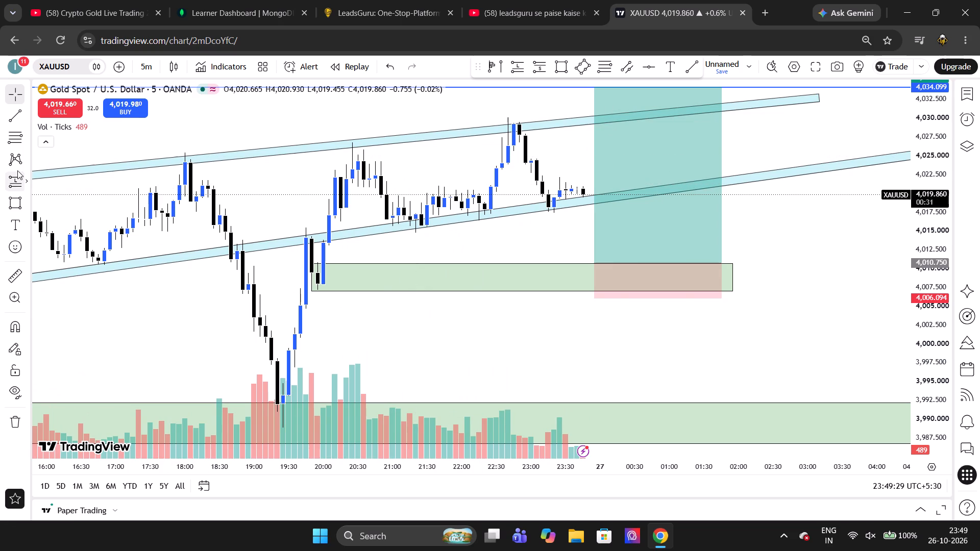
pyautogui.click(26, 182)
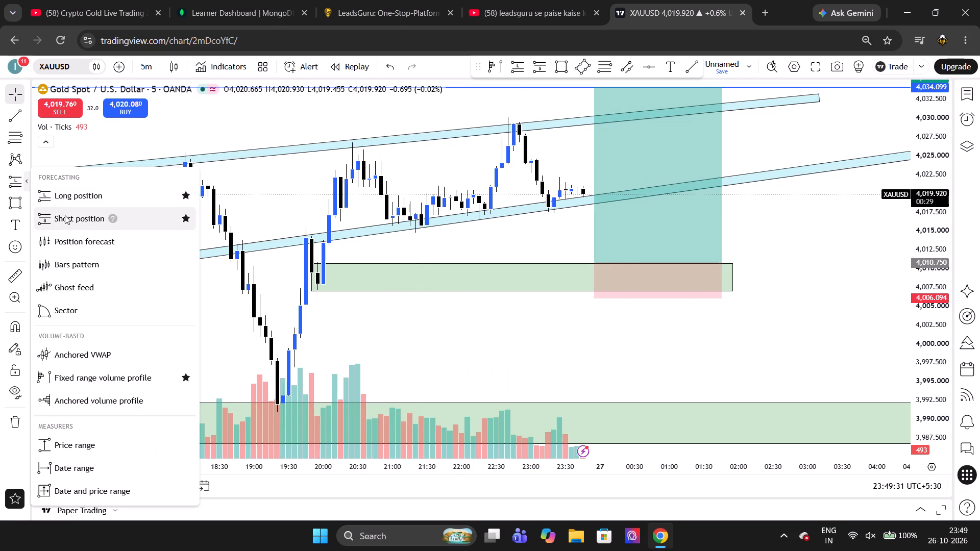
pyautogui.click(65, 215)
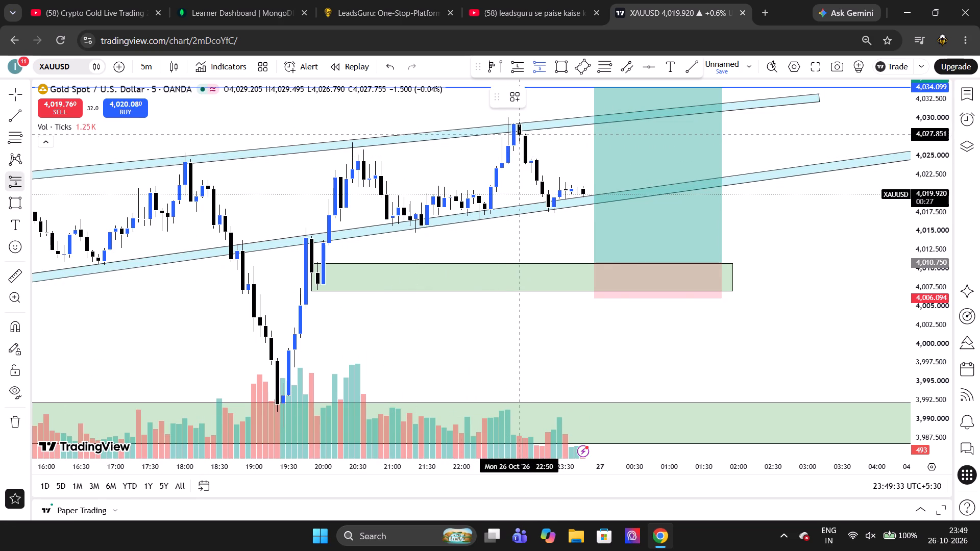
pyautogui.click(517, 135)
pyautogui.click(487, 165)
# Lower the short position's stop to about 4,030.6, just above the recent swing high.
pyautogui.scroll(-3, 487, 165)
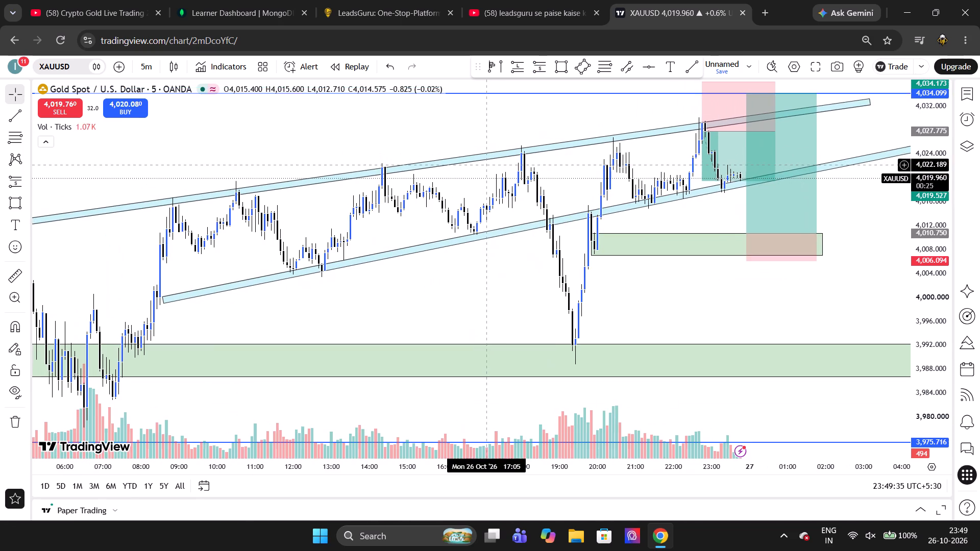
pyautogui.moveTo(705, 83); pyautogui.dragTo(711, 106)
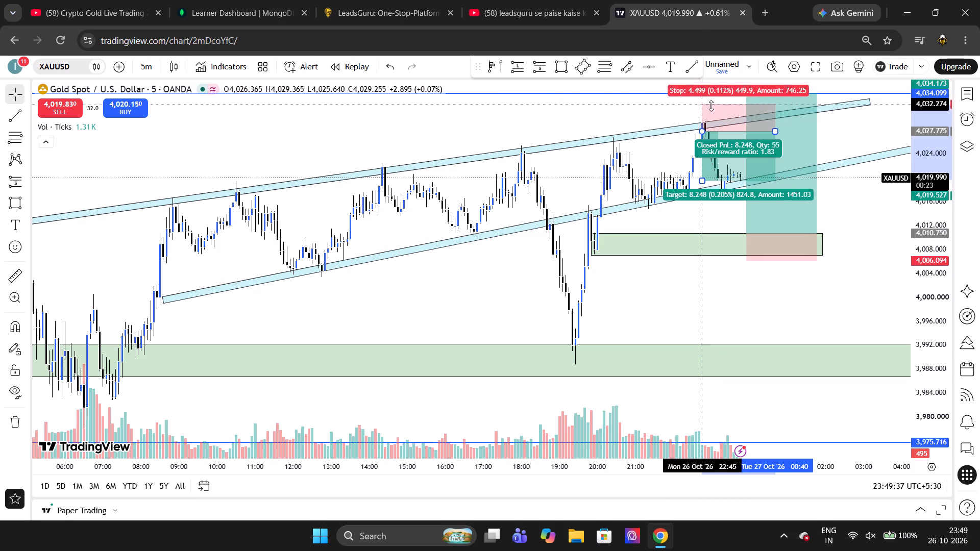
pyautogui.moveTo(711, 106); pyautogui.dragTo(722, 114)
pyautogui.click(685, 272)
# Lower the short position's target to about 4,010.75, at the top edge of the green rectangle.
pyautogui.scroll(1, 685, 272)
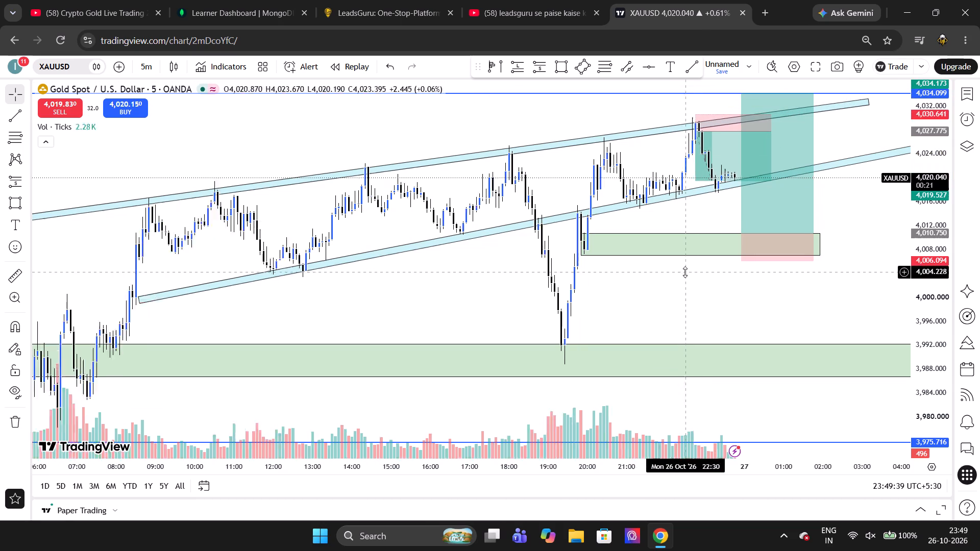
pyautogui.scroll(1, 685, 272)
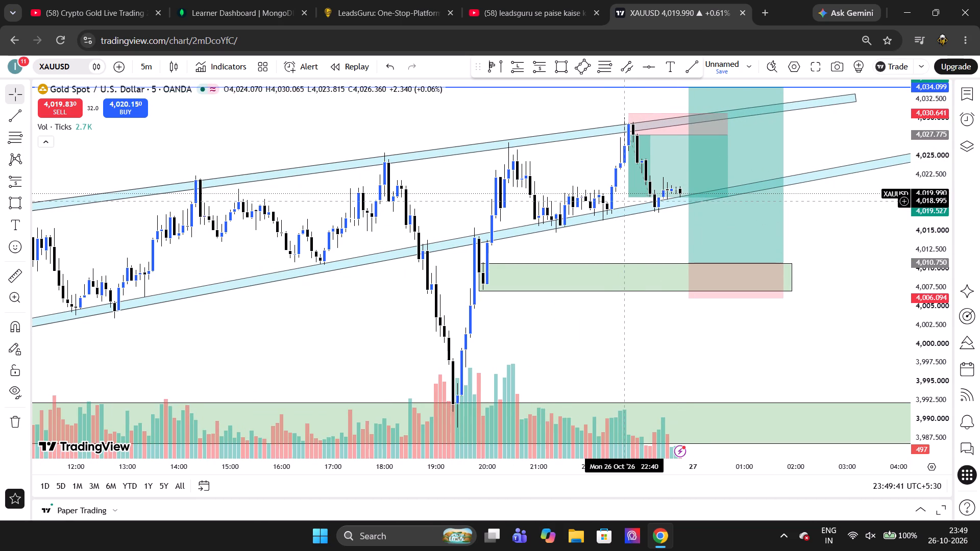
pyautogui.moveTo(627, 200); pyautogui.dragTo(634, 263)
# Separate the two positions in time by shifting the long position later and ending the short position at about 00:35 on 27 October.
pyautogui.moveTo(729, 135); pyautogui.dragTo(698, 138)
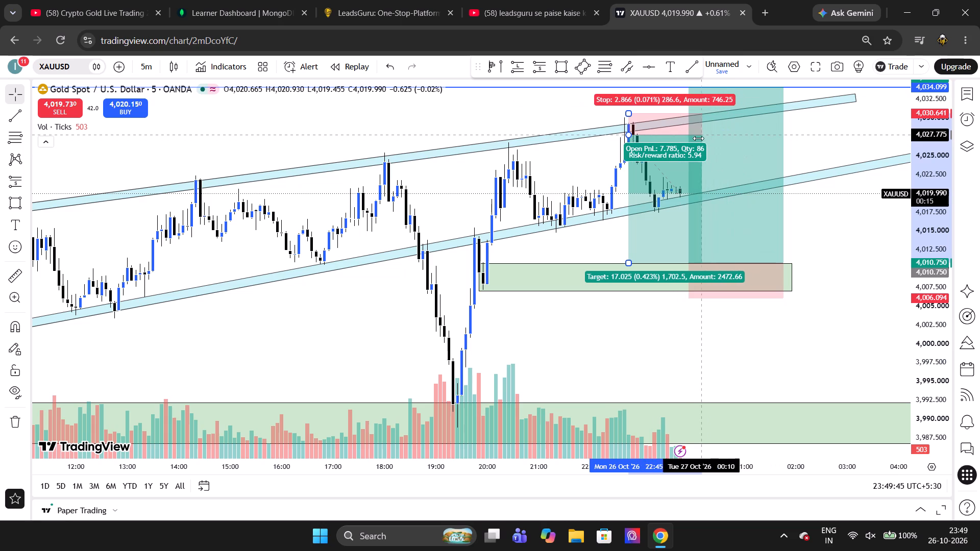
pyautogui.moveTo(698, 138); pyautogui.dragTo(692, 138)
pyautogui.moveTo(746, 209); pyautogui.dragTo(796, 209)
pyautogui.moveTo(693, 135); pyautogui.dragTo(721, 140)
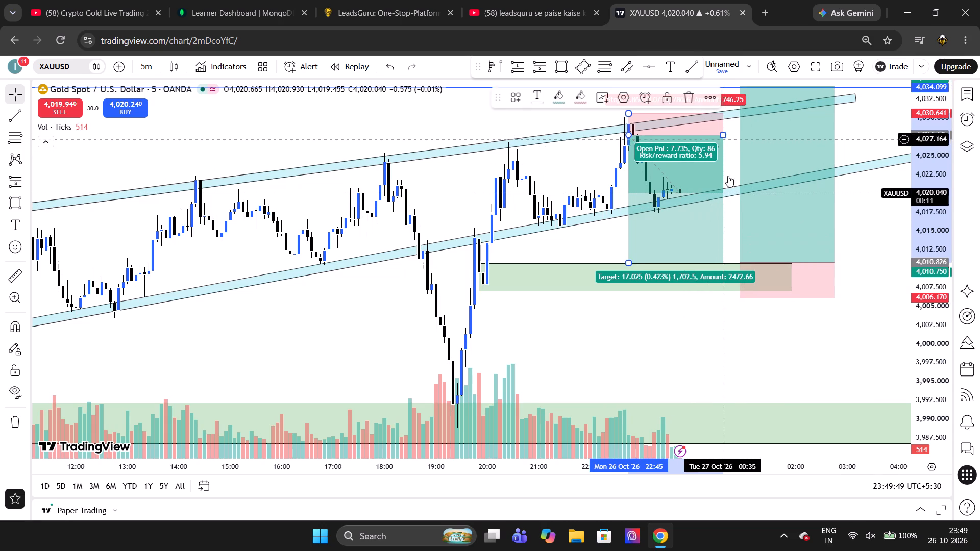
pyautogui.click(692, 337)
pyautogui.scroll(2, 692, 337)
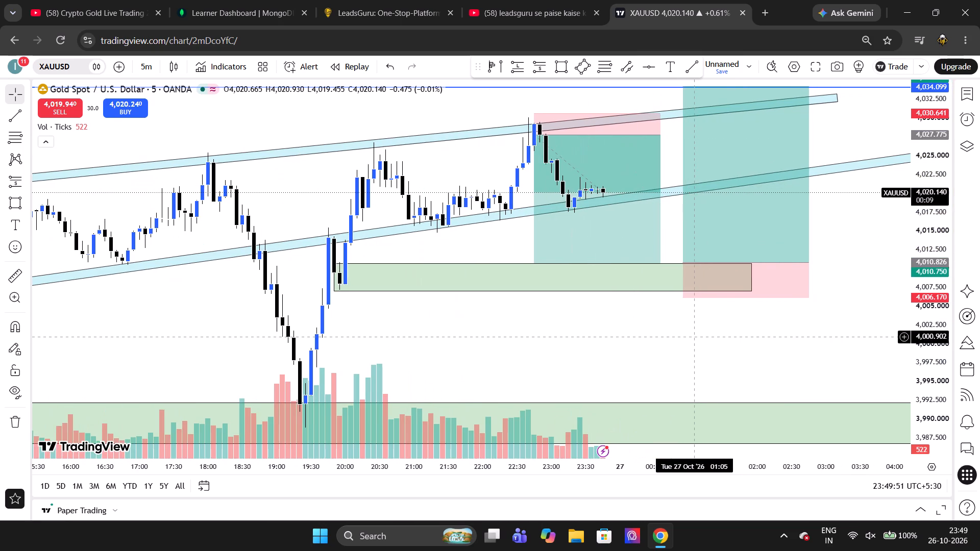